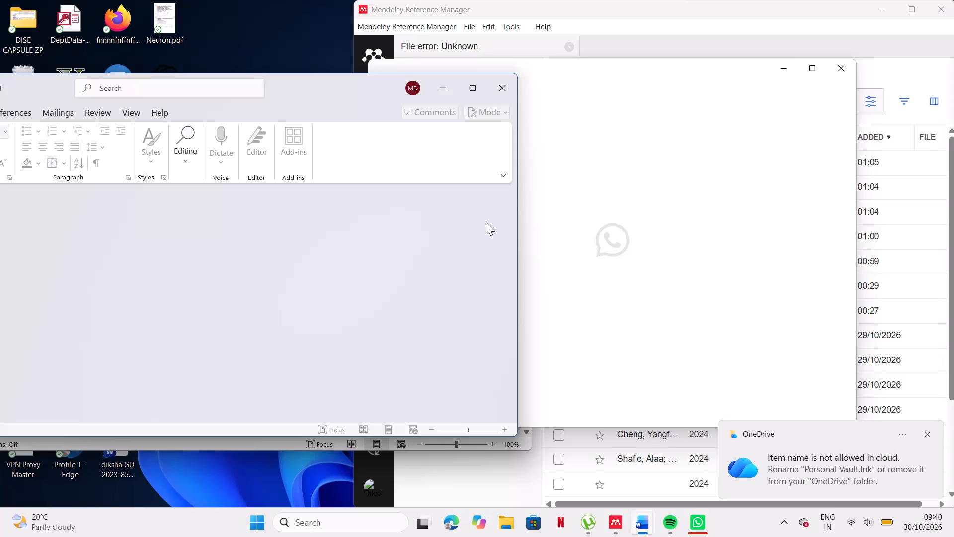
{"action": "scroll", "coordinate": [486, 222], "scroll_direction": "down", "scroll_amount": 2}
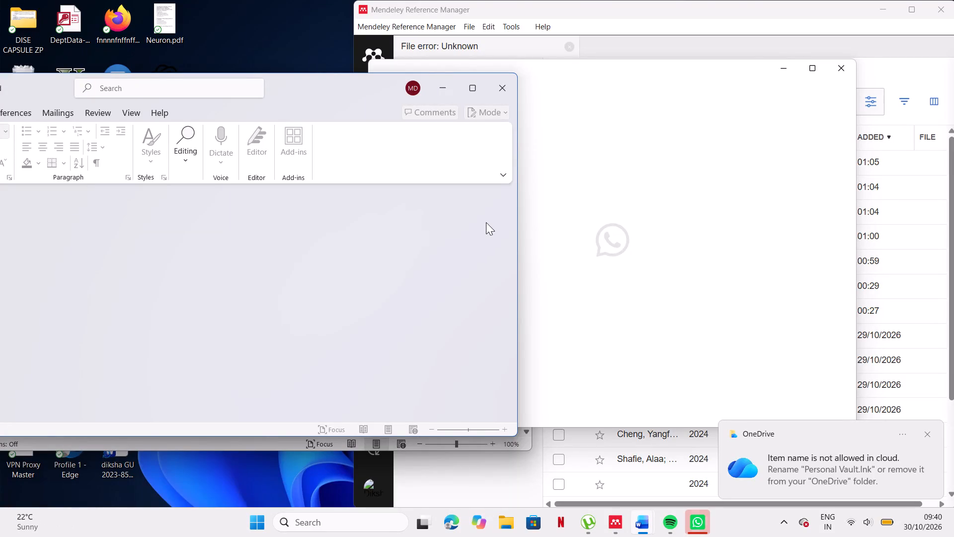
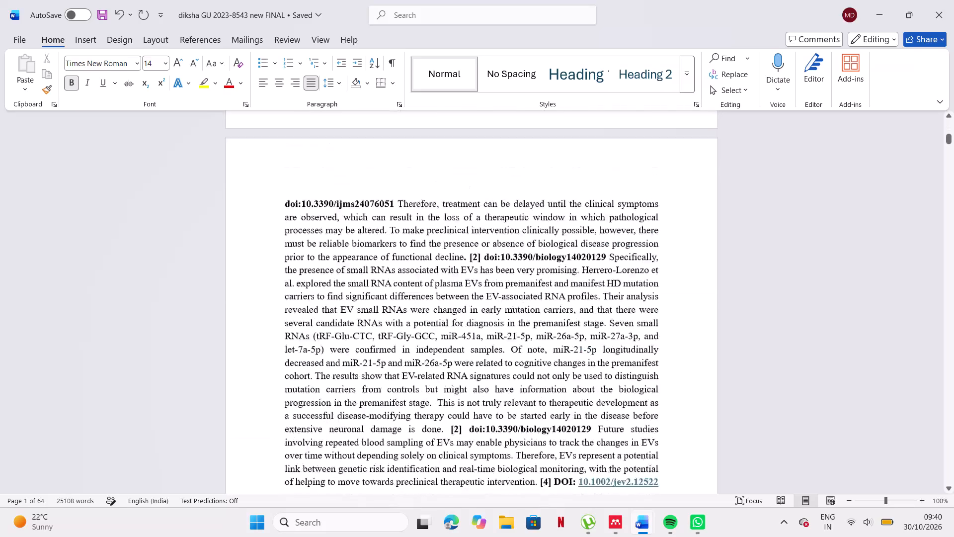
Review the in-text citations and DOIs in the manuscript from the introduction through section 2.4.
{"action": "scroll", "coordinate": [543, 254], "scroll_direction": "down", "scroll_amount": 3}
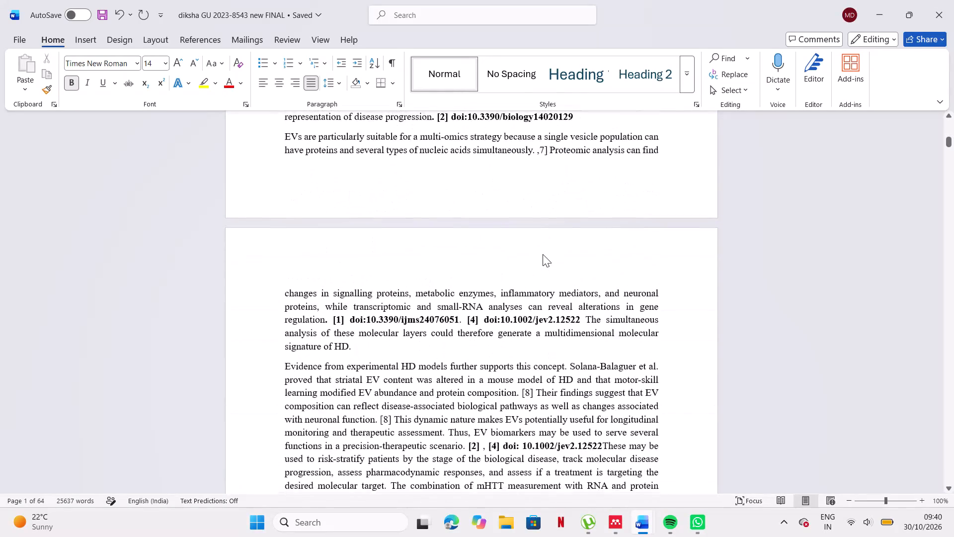
{"action": "scroll", "coordinate": [543, 254], "scroll_direction": "down", "scroll_amount": 7}
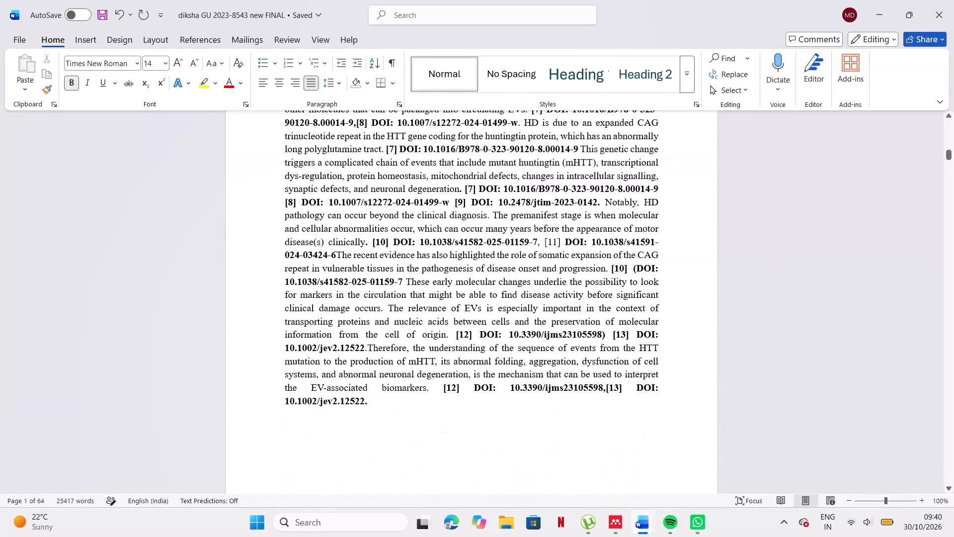
{"action": "scroll", "coordinate": [543, 254], "scroll_direction": "down", "scroll_amount": 5}
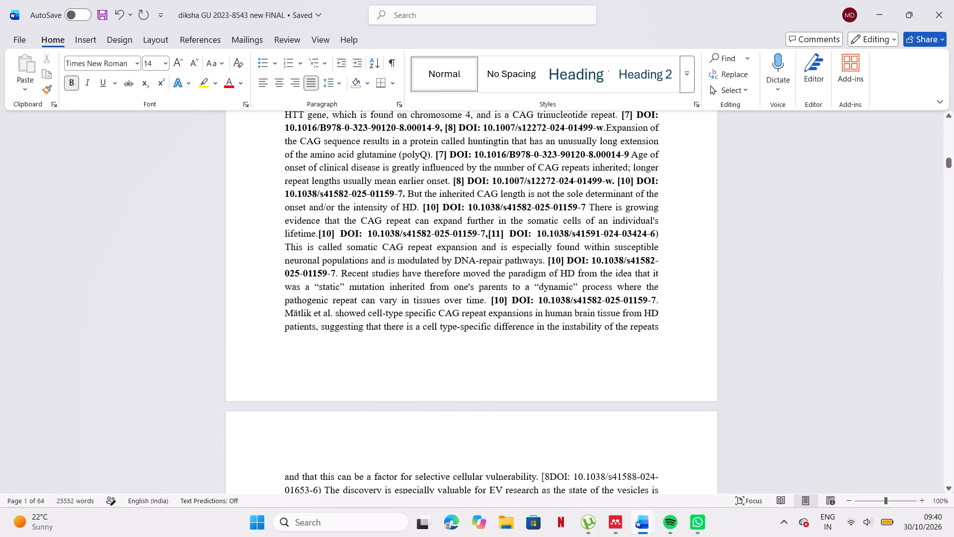
{"action": "scroll", "coordinate": [543, 254], "scroll_direction": "up", "scroll_amount": 1}
{"action": "scroll", "coordinate": [543, 254], "scroll_direction": "down", "scroll_amount": 5}
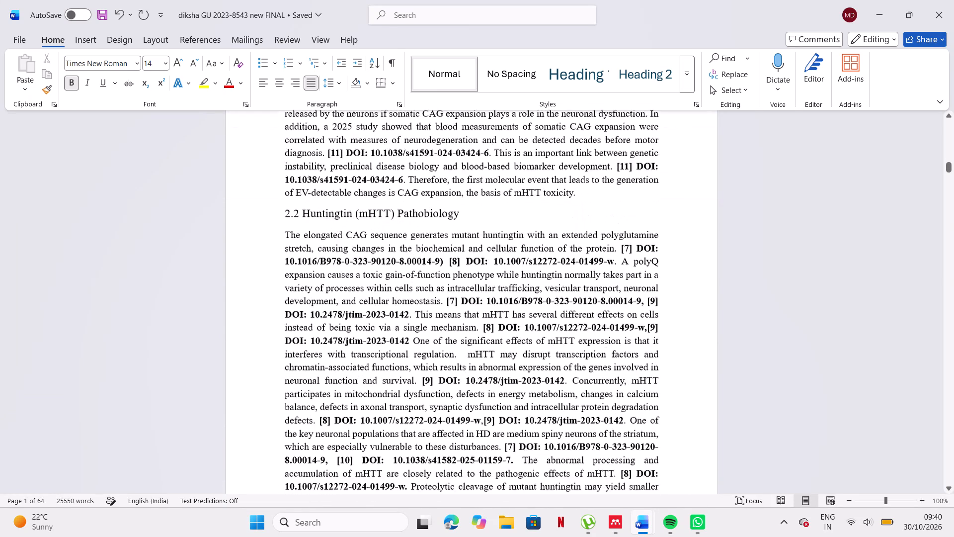
{"action": "scroll", "coordinate": [543, 254], "scroll_direction": "down", "scroll_amount": 3}
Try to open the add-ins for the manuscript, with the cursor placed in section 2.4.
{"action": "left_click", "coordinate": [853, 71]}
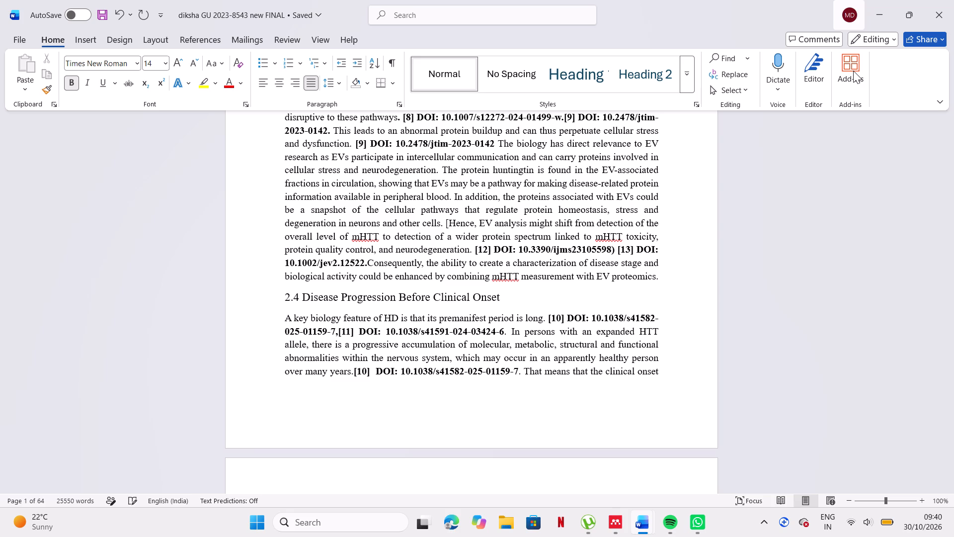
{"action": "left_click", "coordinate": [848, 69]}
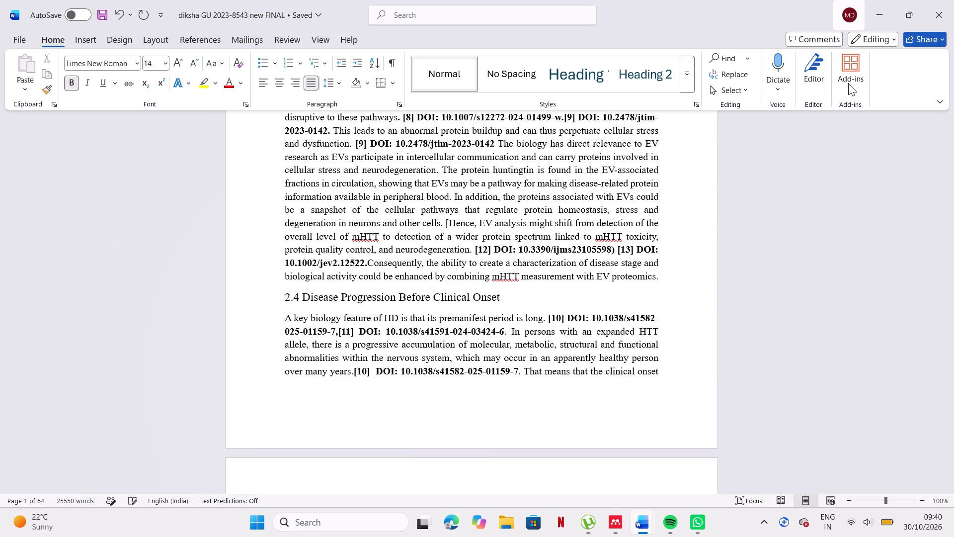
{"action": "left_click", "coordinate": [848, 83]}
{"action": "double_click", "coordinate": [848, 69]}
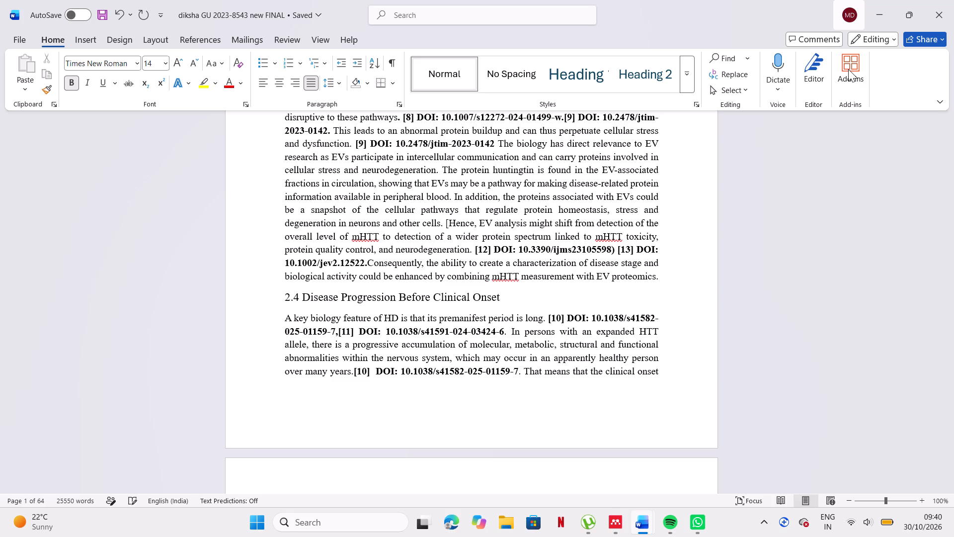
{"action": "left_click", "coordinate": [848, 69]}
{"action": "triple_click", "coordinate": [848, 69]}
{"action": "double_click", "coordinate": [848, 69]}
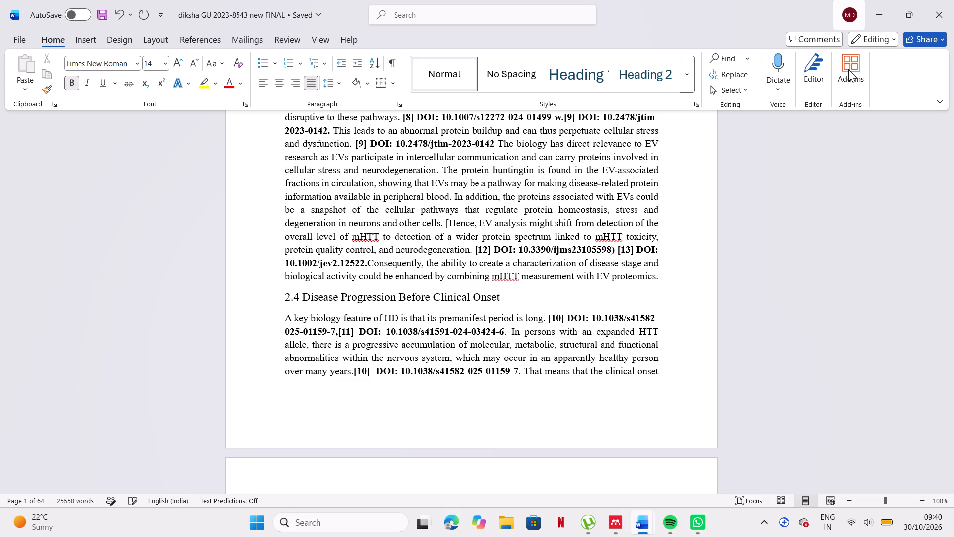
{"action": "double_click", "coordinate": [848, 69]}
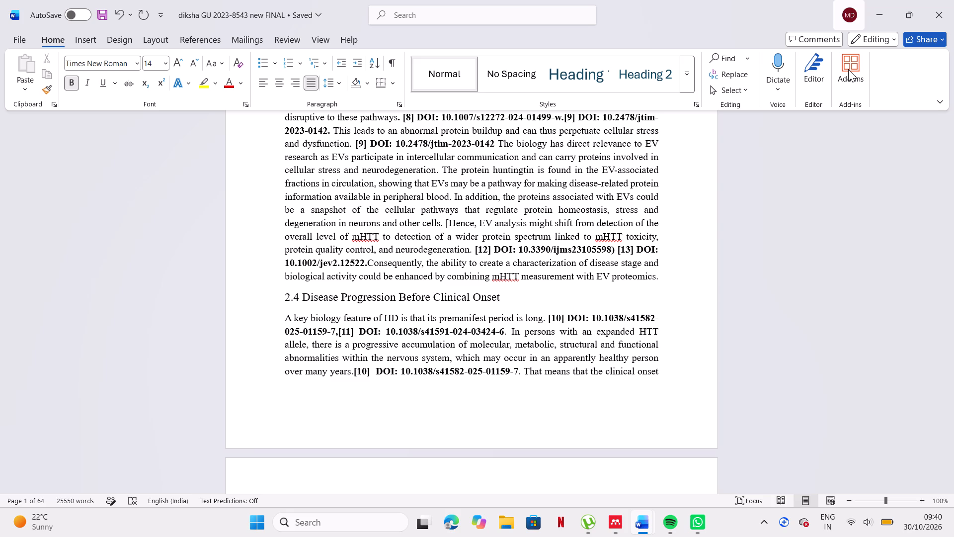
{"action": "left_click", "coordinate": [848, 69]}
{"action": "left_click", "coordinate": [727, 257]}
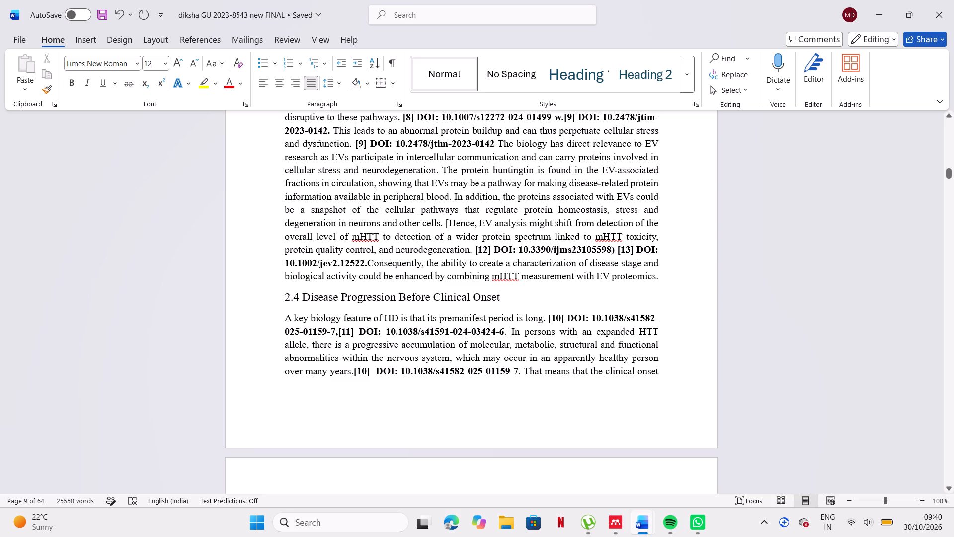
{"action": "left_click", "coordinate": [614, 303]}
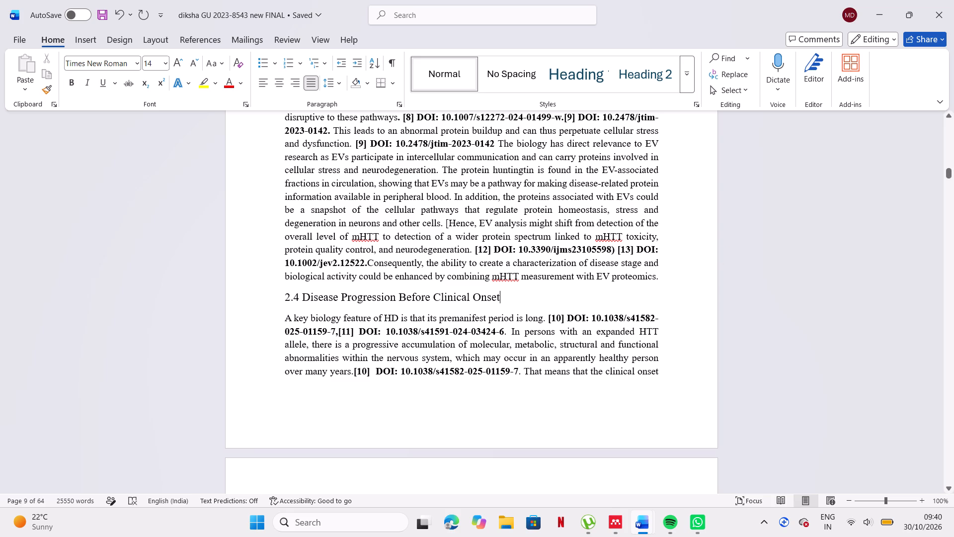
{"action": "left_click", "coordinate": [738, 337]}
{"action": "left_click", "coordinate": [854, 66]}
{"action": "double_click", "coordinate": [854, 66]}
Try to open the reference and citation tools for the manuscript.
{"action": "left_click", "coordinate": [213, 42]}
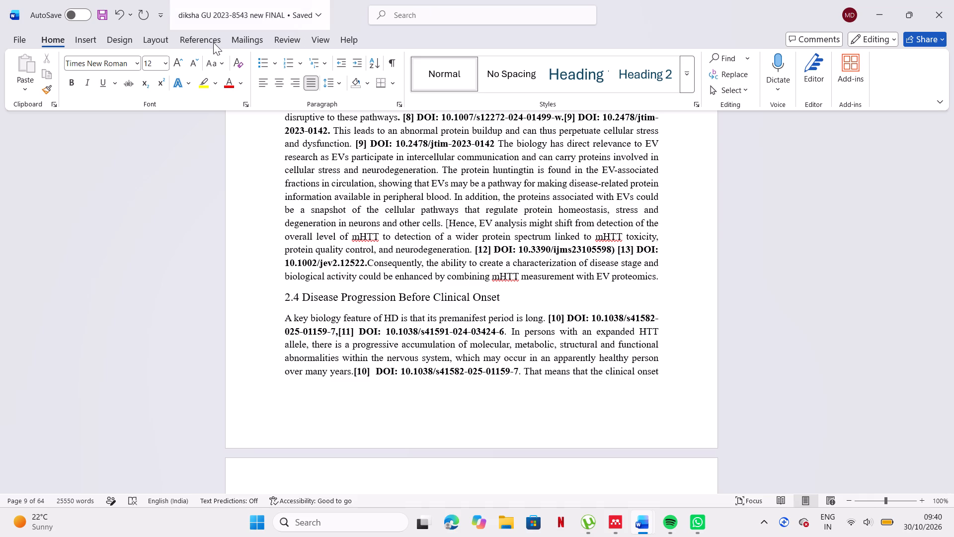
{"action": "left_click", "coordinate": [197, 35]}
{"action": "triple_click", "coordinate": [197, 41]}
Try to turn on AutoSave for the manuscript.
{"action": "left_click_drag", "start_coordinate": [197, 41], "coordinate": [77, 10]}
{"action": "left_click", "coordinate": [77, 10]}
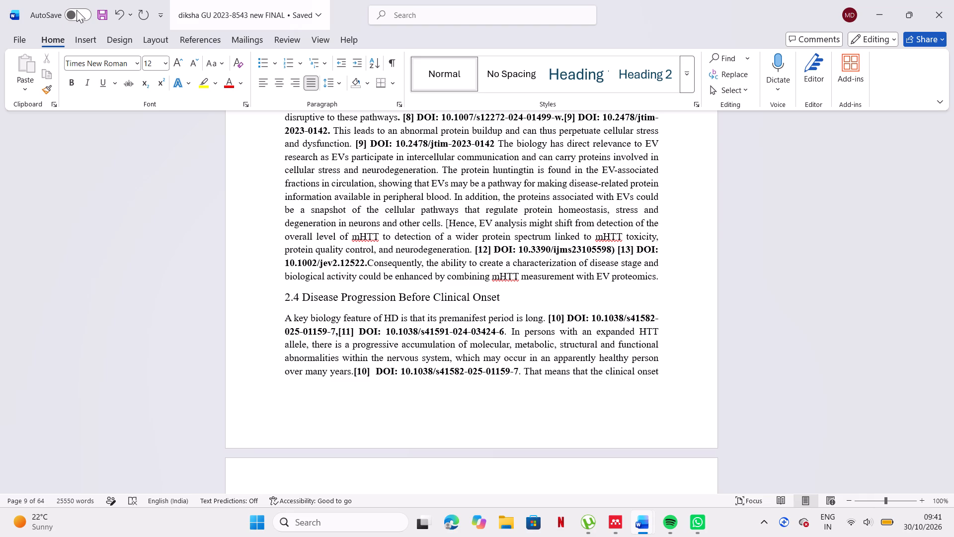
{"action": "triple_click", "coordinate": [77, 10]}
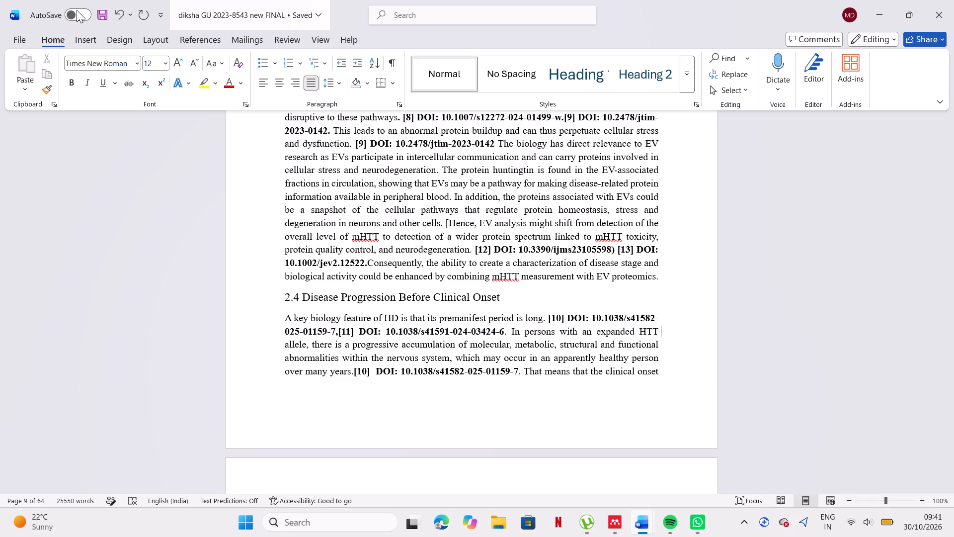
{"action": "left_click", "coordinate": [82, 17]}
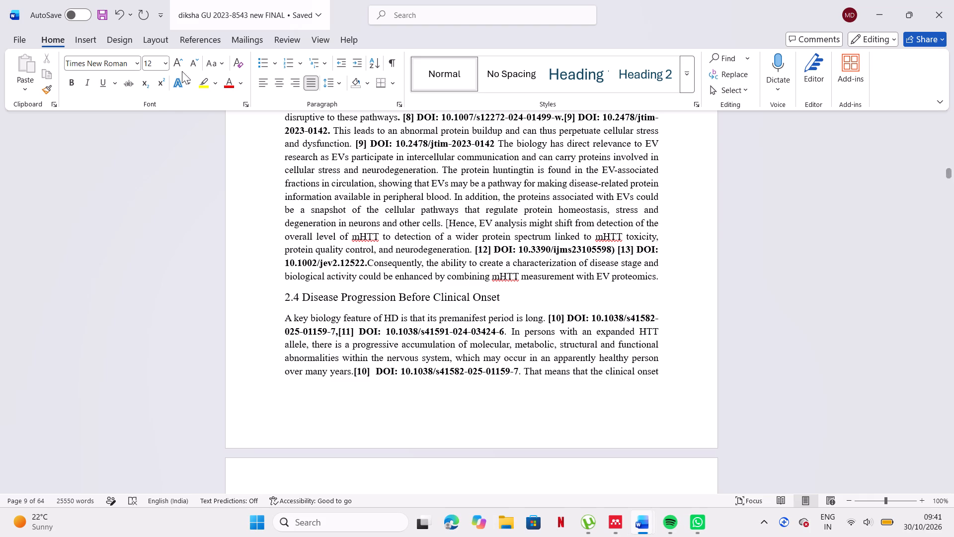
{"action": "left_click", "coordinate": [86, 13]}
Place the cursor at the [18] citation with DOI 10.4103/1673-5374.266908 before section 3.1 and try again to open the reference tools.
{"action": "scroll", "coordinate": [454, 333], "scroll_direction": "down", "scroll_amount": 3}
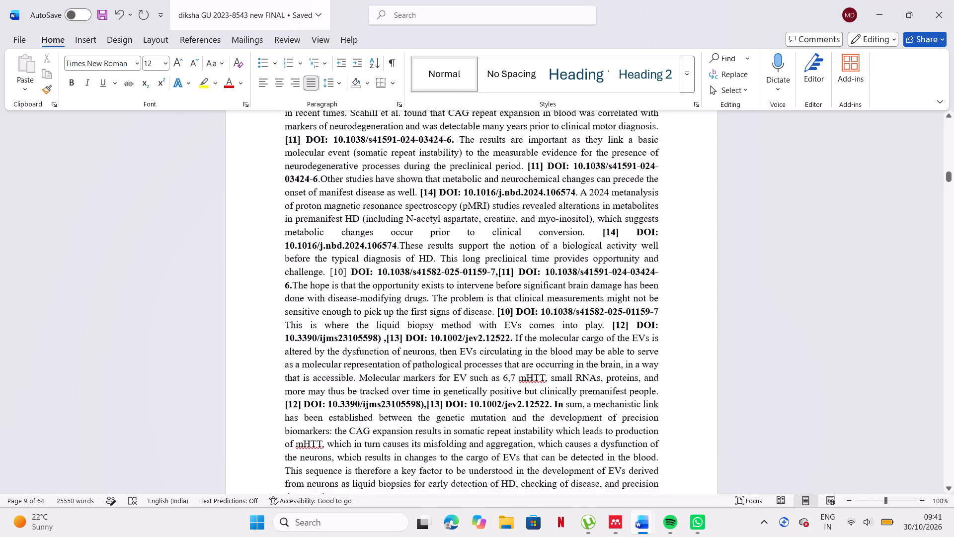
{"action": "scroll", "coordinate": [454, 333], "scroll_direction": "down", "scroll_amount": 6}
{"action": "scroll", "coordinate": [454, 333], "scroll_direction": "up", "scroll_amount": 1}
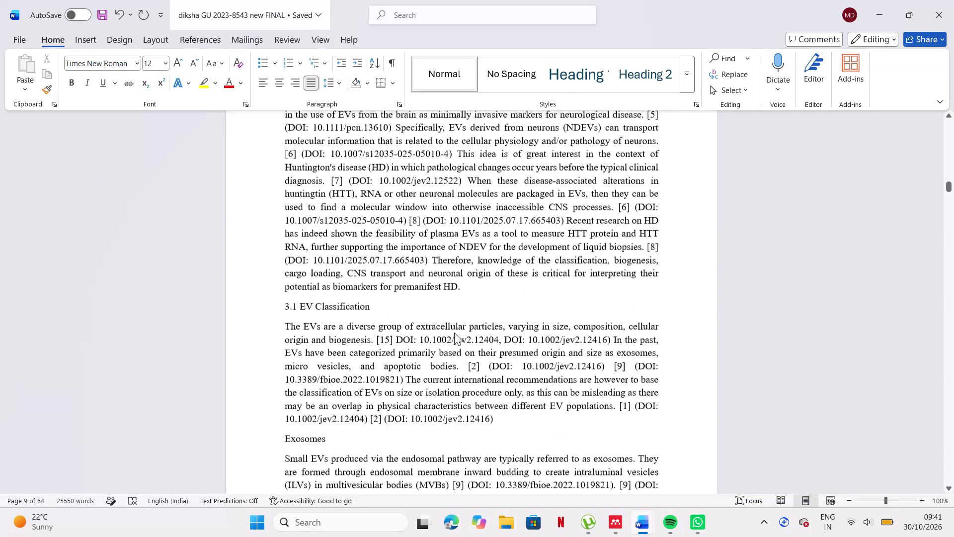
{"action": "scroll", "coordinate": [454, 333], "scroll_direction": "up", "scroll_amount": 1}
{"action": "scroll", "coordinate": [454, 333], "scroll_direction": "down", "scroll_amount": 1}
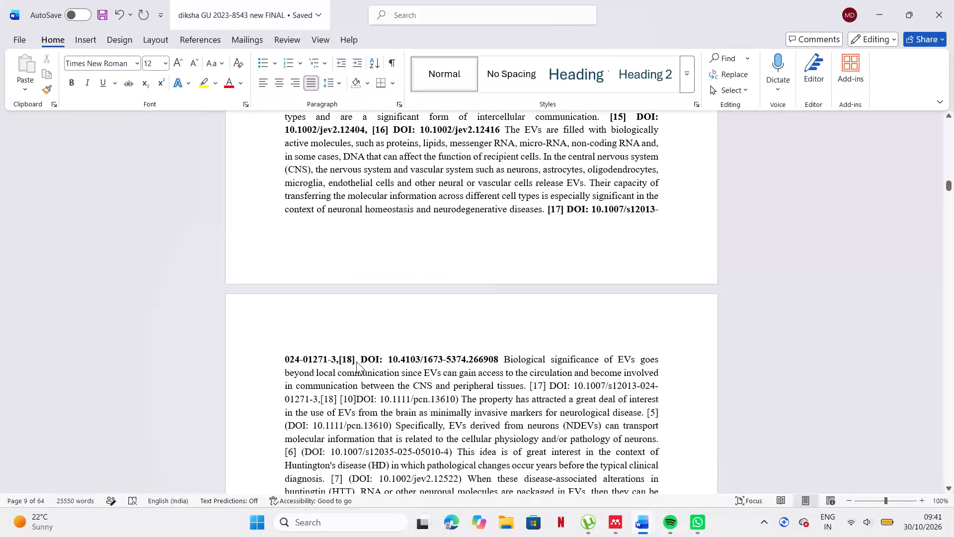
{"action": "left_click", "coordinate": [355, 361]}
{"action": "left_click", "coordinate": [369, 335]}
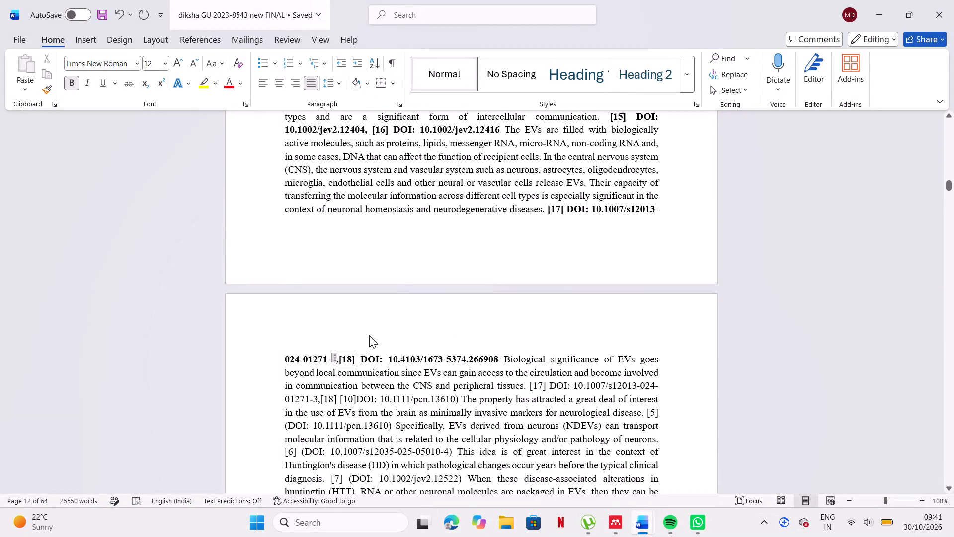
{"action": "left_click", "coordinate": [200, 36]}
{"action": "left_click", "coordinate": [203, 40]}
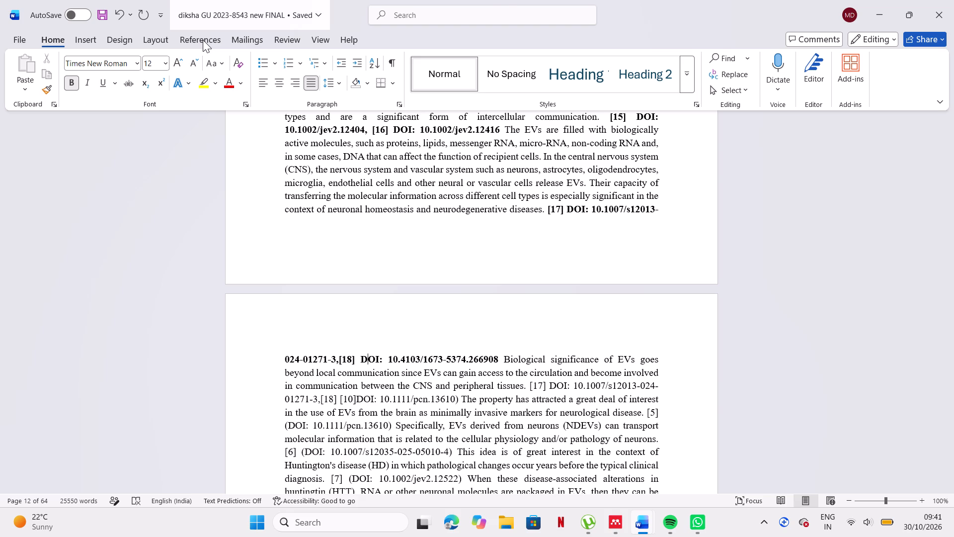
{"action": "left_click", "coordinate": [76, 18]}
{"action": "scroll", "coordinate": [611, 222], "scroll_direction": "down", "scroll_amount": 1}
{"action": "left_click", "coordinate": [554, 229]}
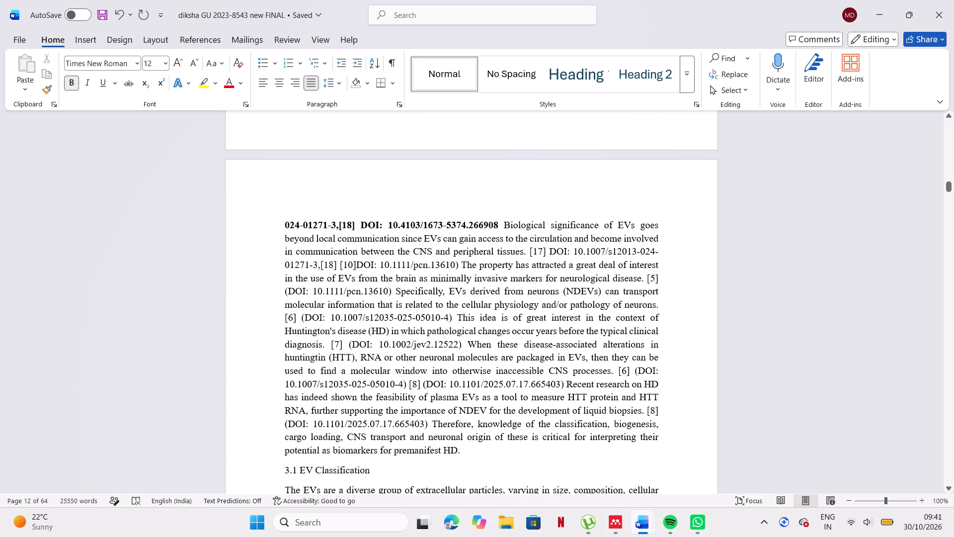
Bring up Mendeley Reference Manager and the other Word window of the manuscript, and tile that Word window to half the screen beside Mendeley.
{"action": "left_click", "coordinate": [616, 514]}
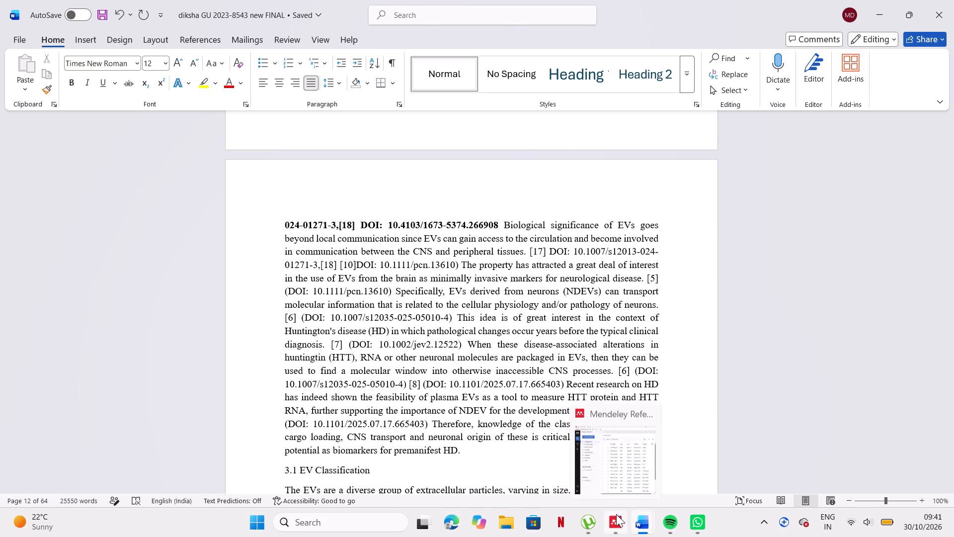
{"action": "left_click", "coordinate": [644, 532]}
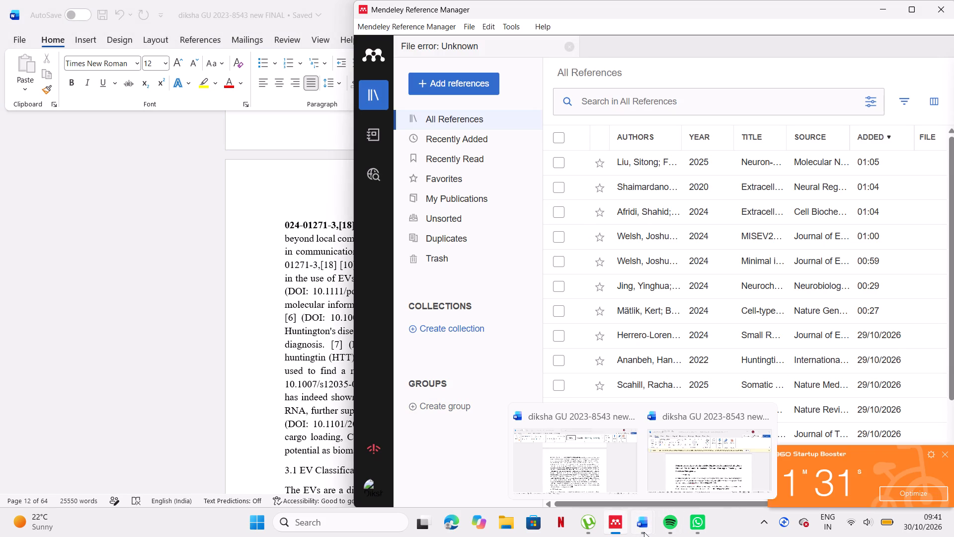
{"action": "double_click", "coordinate": [644, 532]}
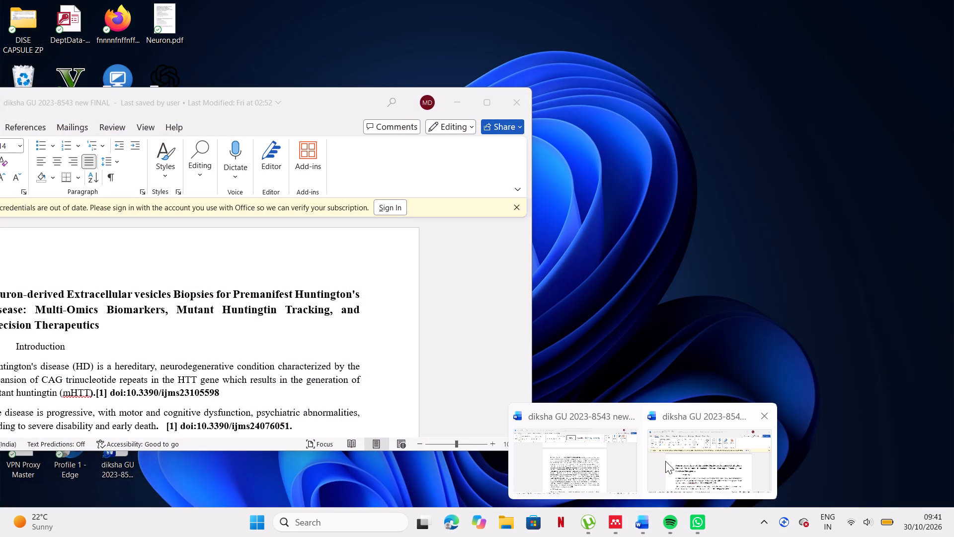
{"action": "left_click", "coordinate": [665, 461]}
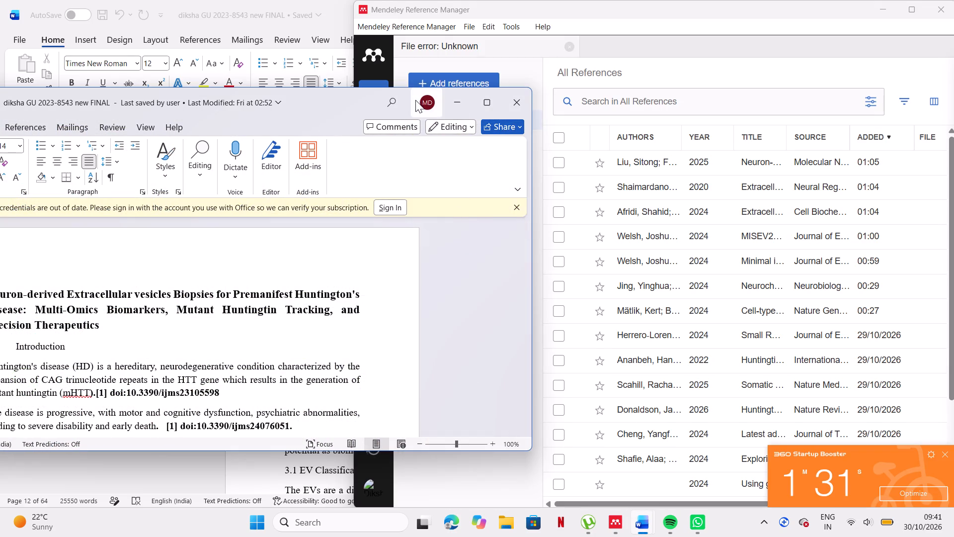
{"action": "left_click_drag", "start_coordinate": [355, 102], "coordinate": [656, 77]}
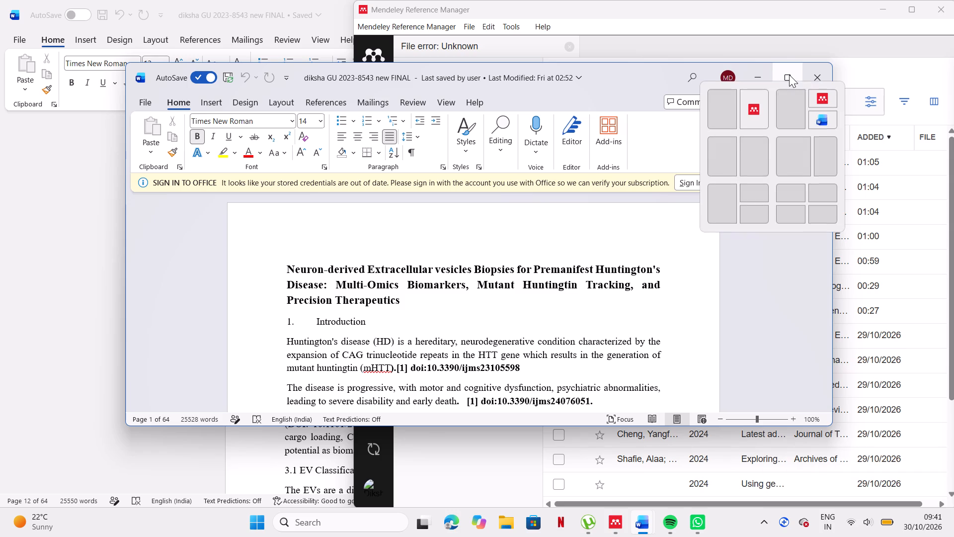
{"action": "left_click", "coordinate": [730, 101]}
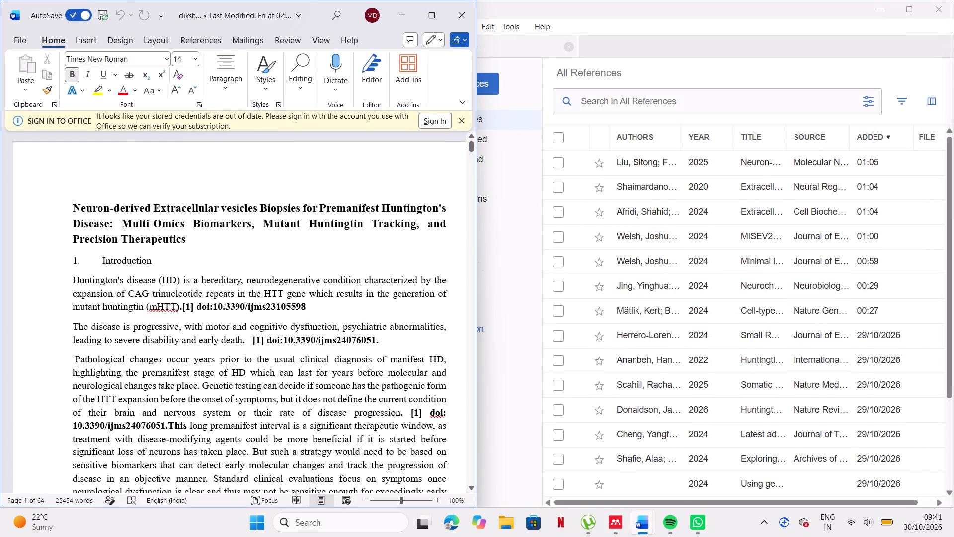
{"action": "scroll", "coordinate": [412, 329], "scroll_direction": "down", "scroll_amount": 4}
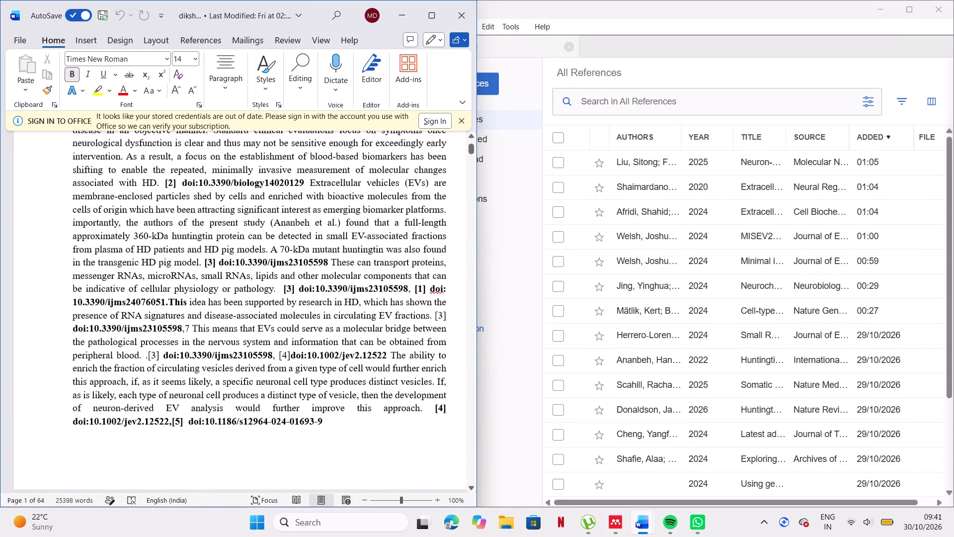
{"action": "scroll", "coordinate": [412, 329], "scroll_direction": "down", "scroll_amount": 11}
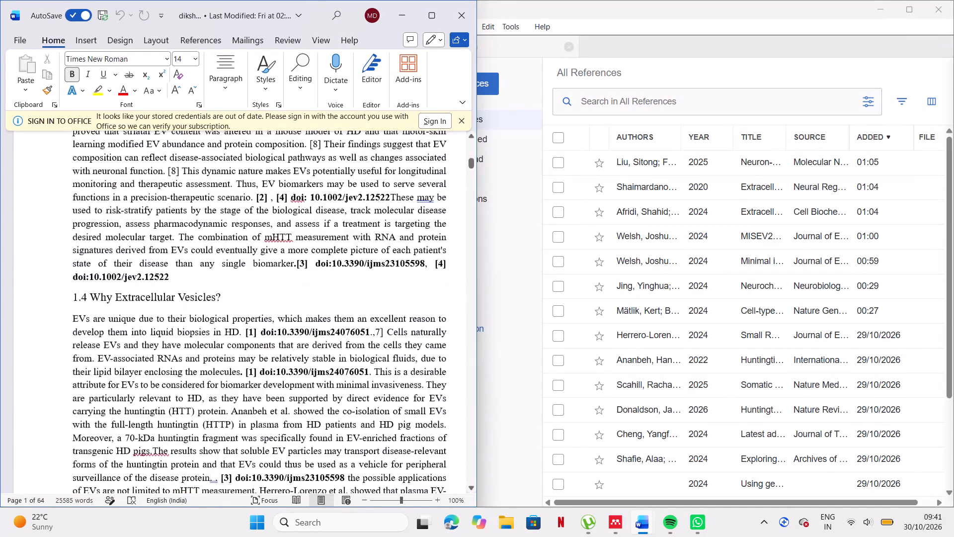
{"action": "scroll", "coordinate": [412, 329], "scroll_direction": "down", "scroll_amount": 6}
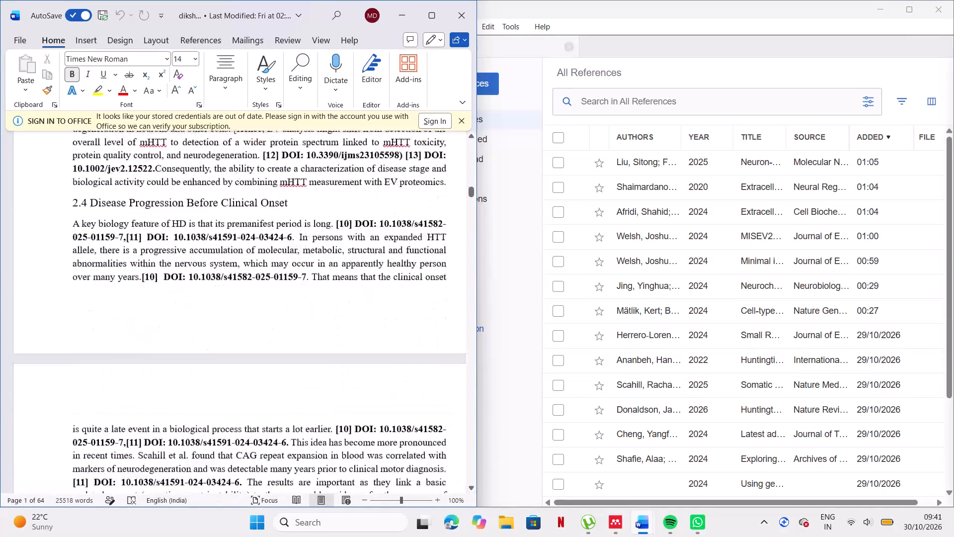
{"action": "scroll", "coordinate": [412, 329], "scroll_direction": "down", "scroll_amount": 10}
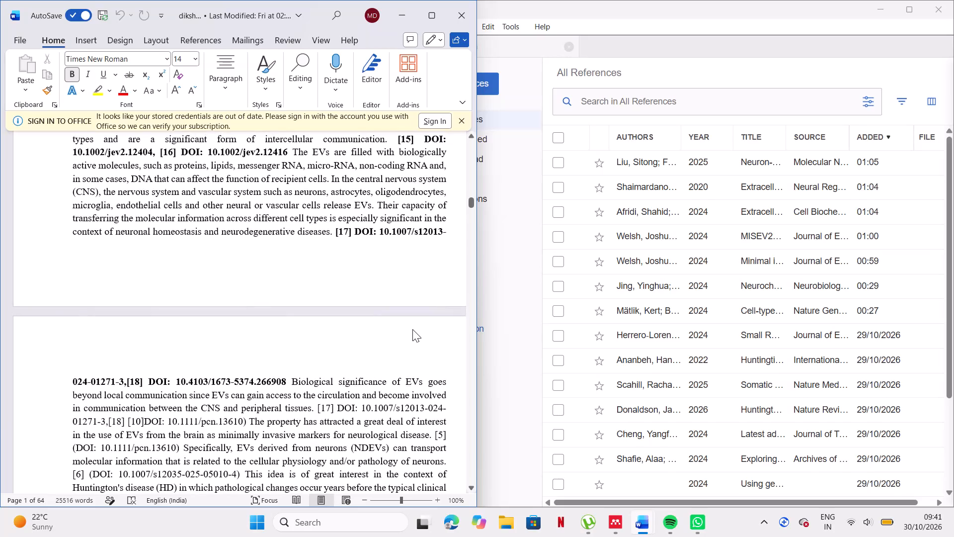
{"action": "scroll", "coordinate": [412, 329], "scroll_direction": "down", "scroll_amount": 1}
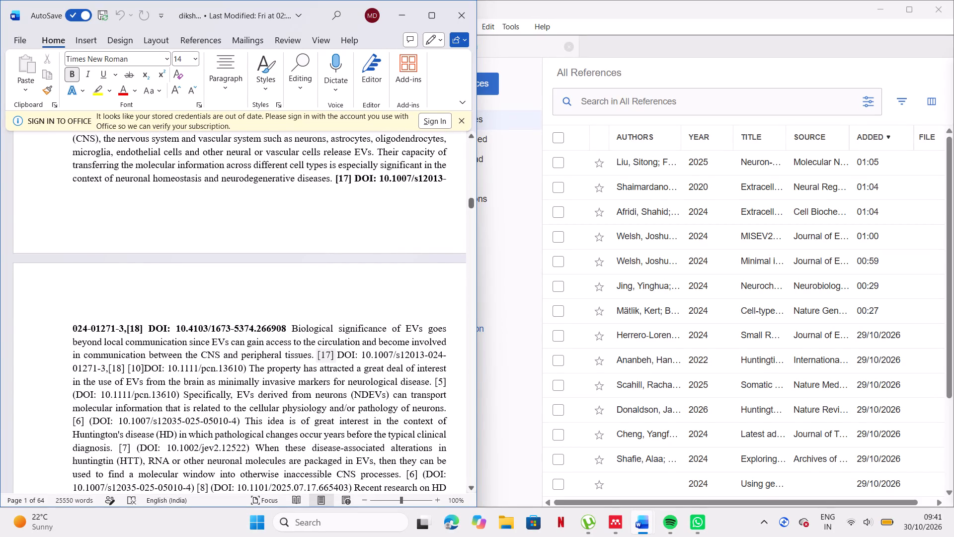
{"action": "left_click", "coordinate": [332, 355]}
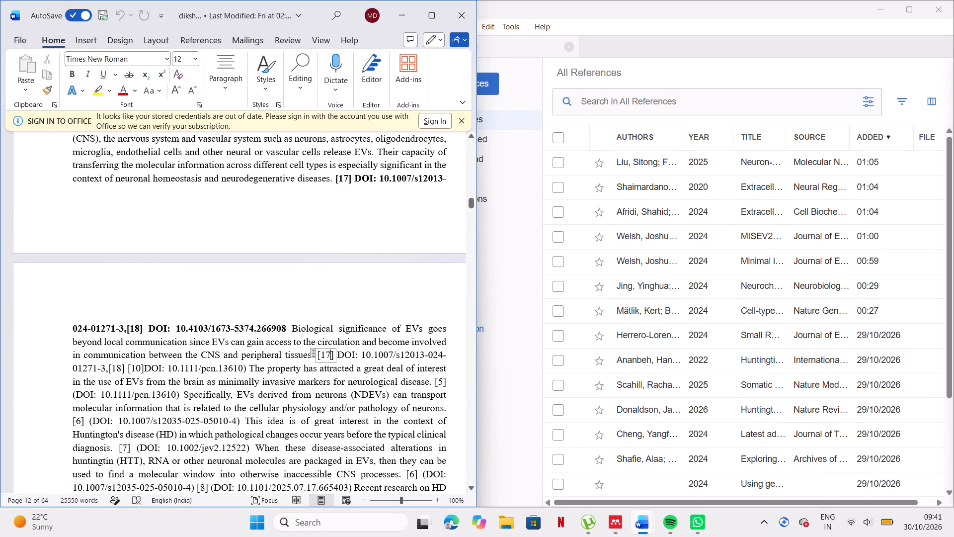
{"action": "left_click_drag", "start_coordinate": [313, 352], "coordinate": [321, 356]}
{"action": "left_click", "coordinate": [143, 366]}
{"action": "left_click_drag", "start_coordinate": [315, 354], "coordinate": [241, 372]}
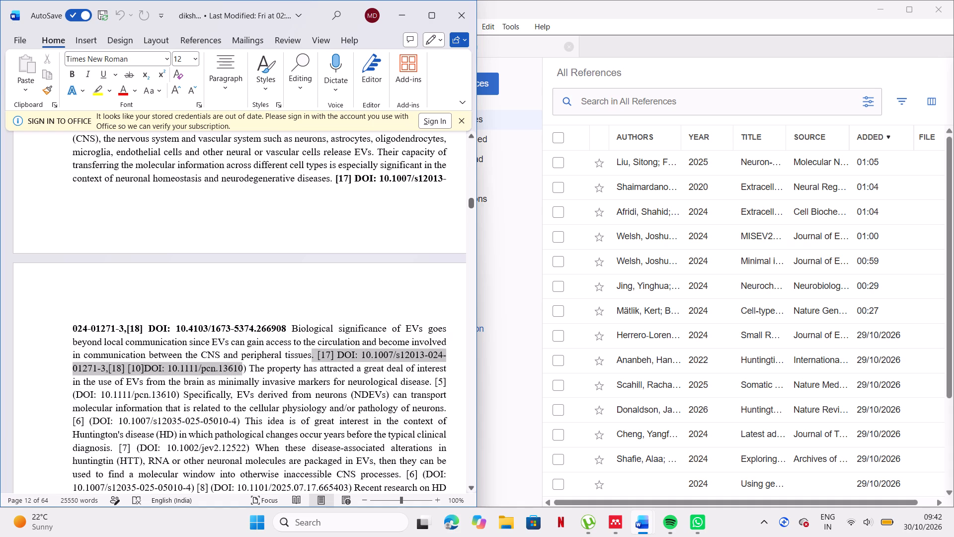
{"action": "left_click_drag", "start_coordinate": [241, 372], "coordinate": [242, 371]}
{"action": "left_click", "coordinate": [250, 353]}
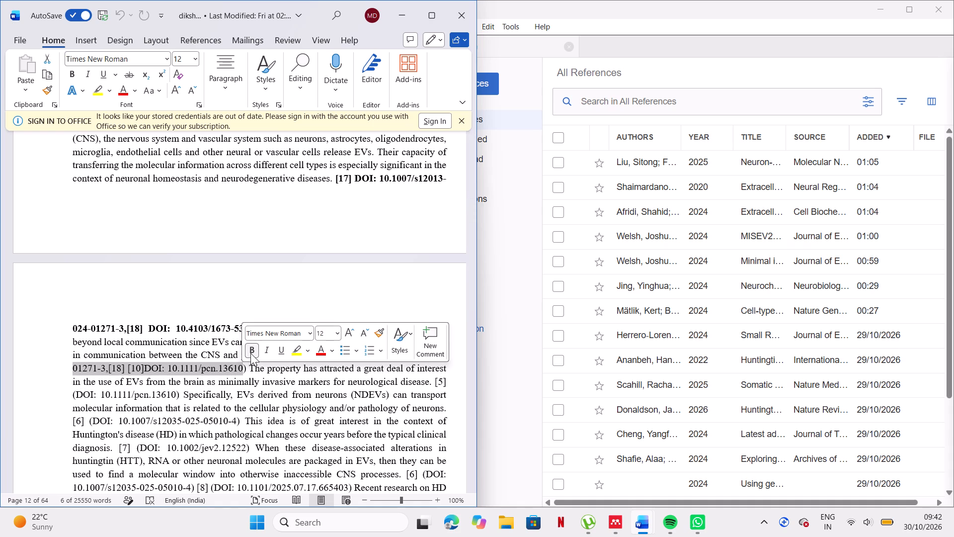
Replace the closing parenthesis after DOI 10.1111/pcn.13610 with a period.
{"action": "left_click", "coordinate": [248, 365]}
{"action": "key", "text": "BackSpace"}
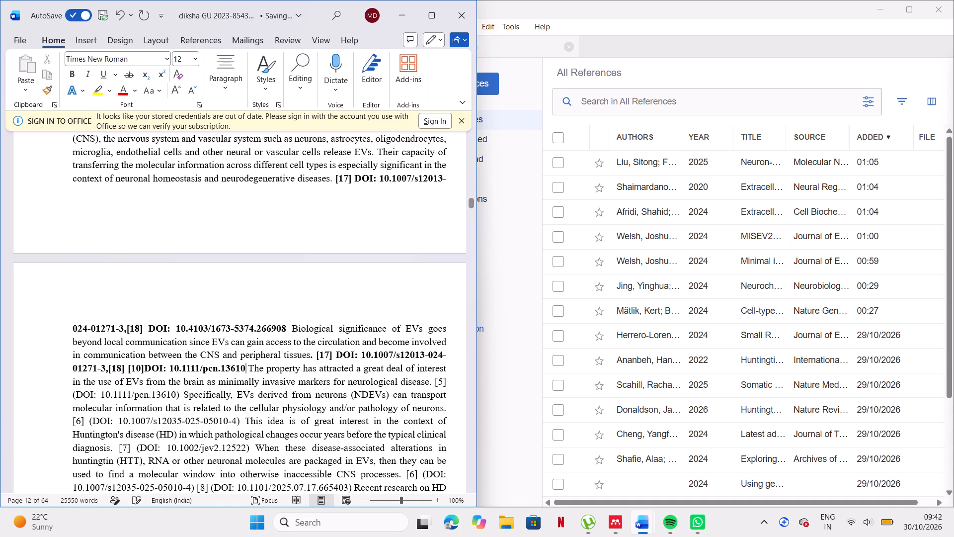
{"action": "key", "text": "period"}
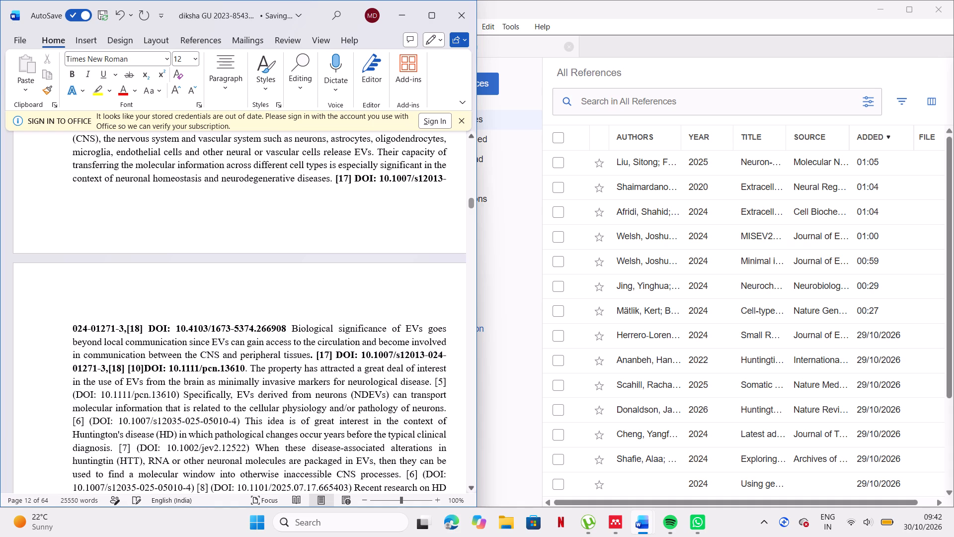
Place the cursor in the [5] citation after "markers for neurological disease" and bring up the available add-ins.
{"action": "left_click", "coordinate": [441, 384]}
{"action": "scroll", "coordinate": [449, 385], "scroll_direction": "down", "scroll_amount": 1}
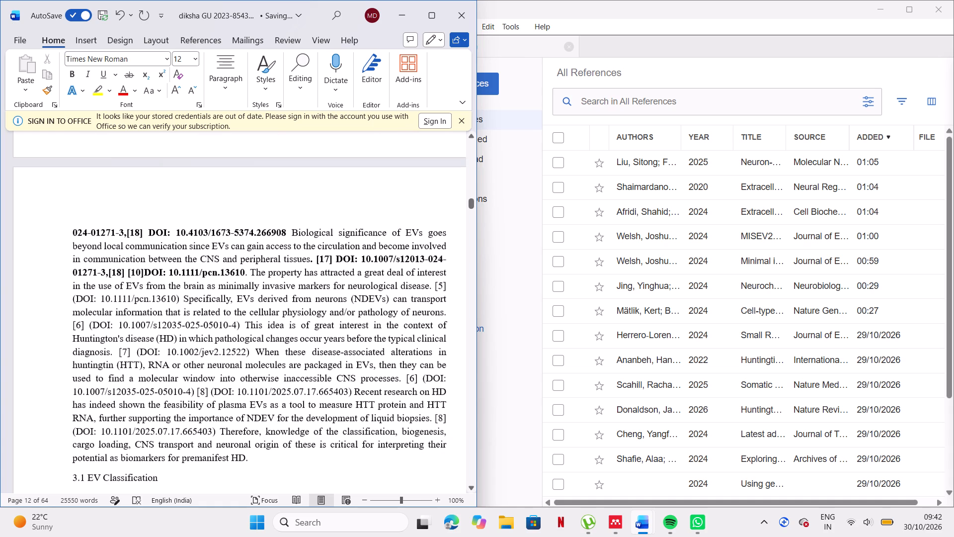
{"action": "left_click", "coordinate": [414, 73]}
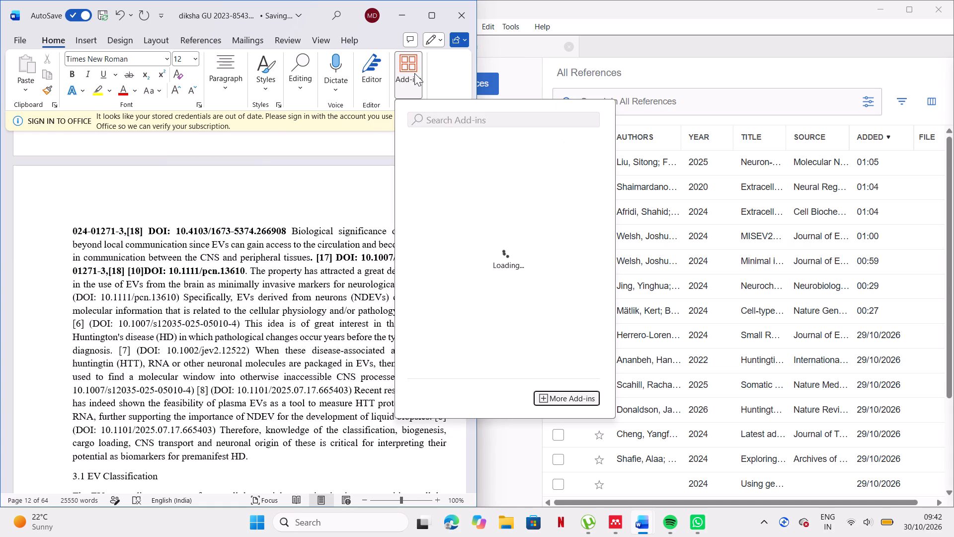
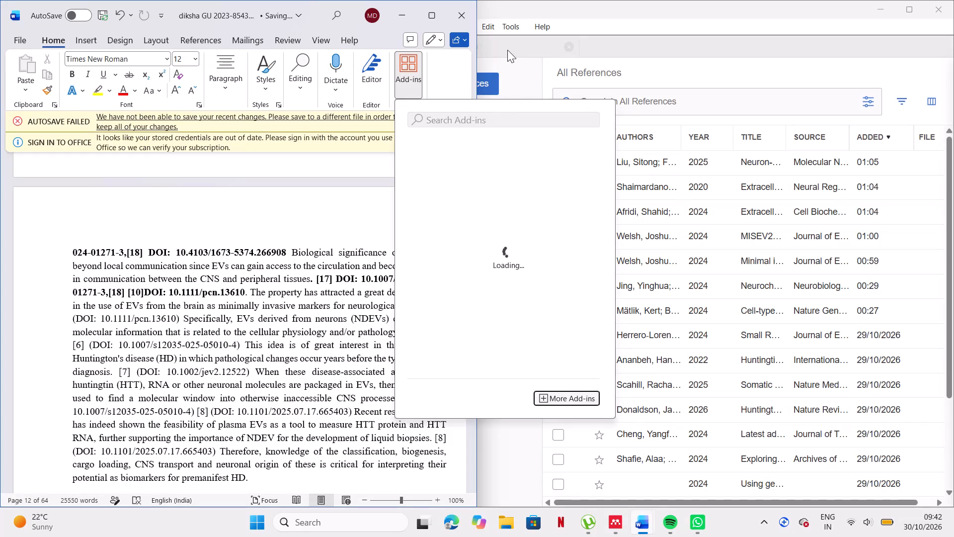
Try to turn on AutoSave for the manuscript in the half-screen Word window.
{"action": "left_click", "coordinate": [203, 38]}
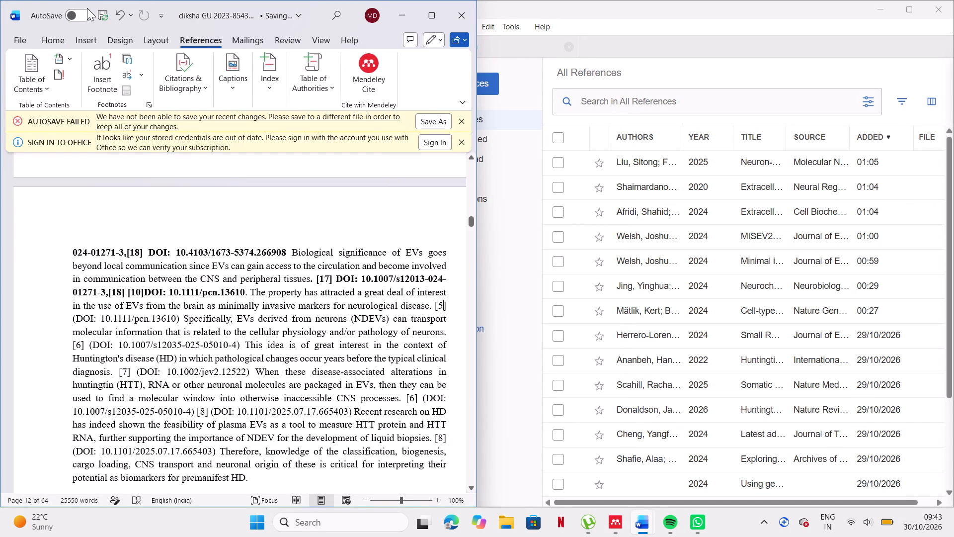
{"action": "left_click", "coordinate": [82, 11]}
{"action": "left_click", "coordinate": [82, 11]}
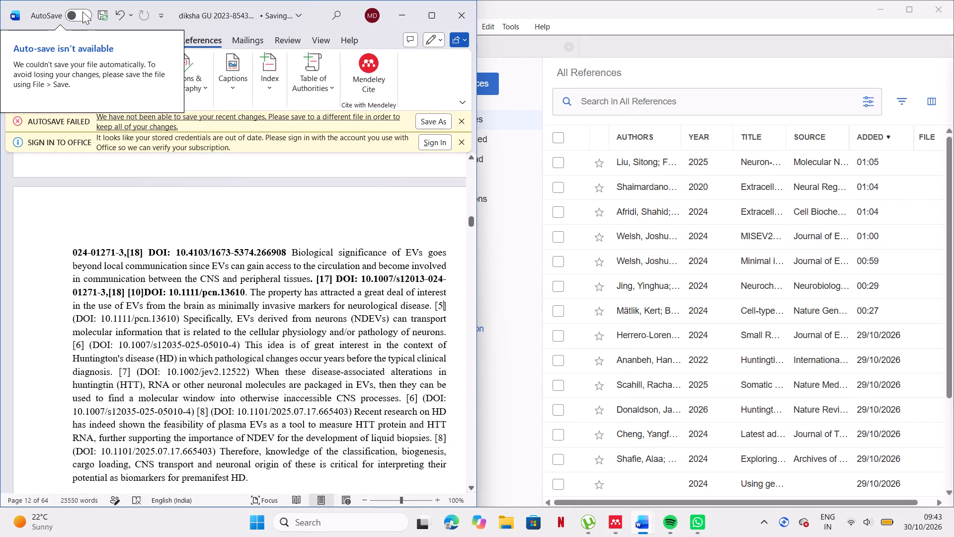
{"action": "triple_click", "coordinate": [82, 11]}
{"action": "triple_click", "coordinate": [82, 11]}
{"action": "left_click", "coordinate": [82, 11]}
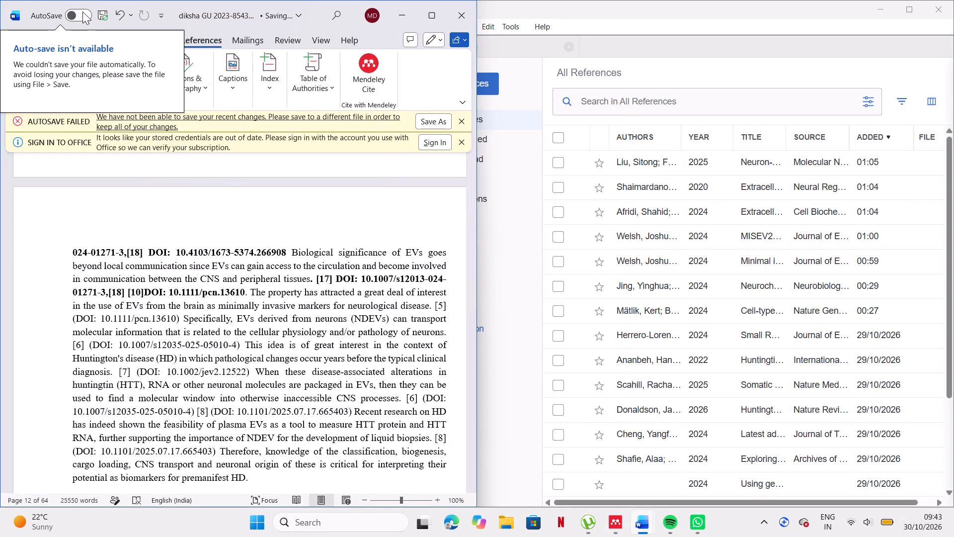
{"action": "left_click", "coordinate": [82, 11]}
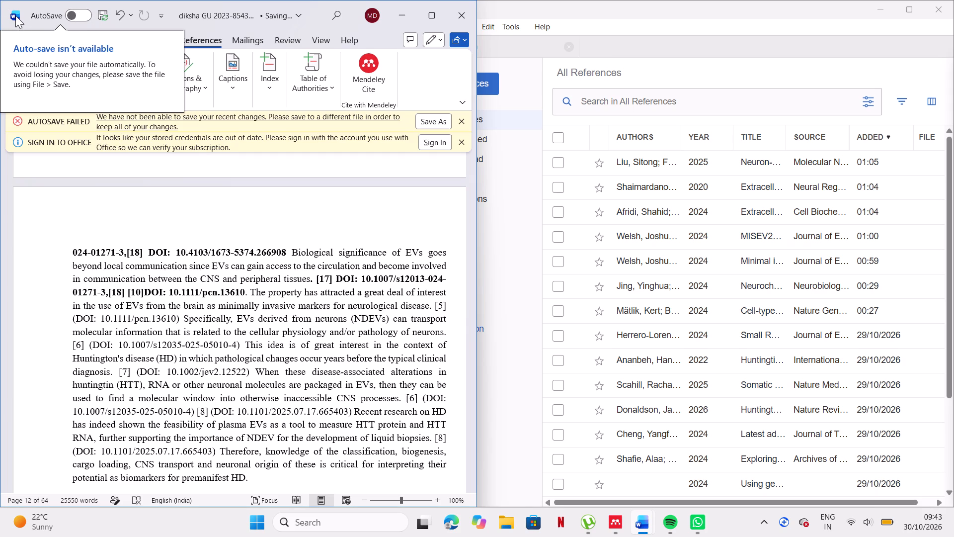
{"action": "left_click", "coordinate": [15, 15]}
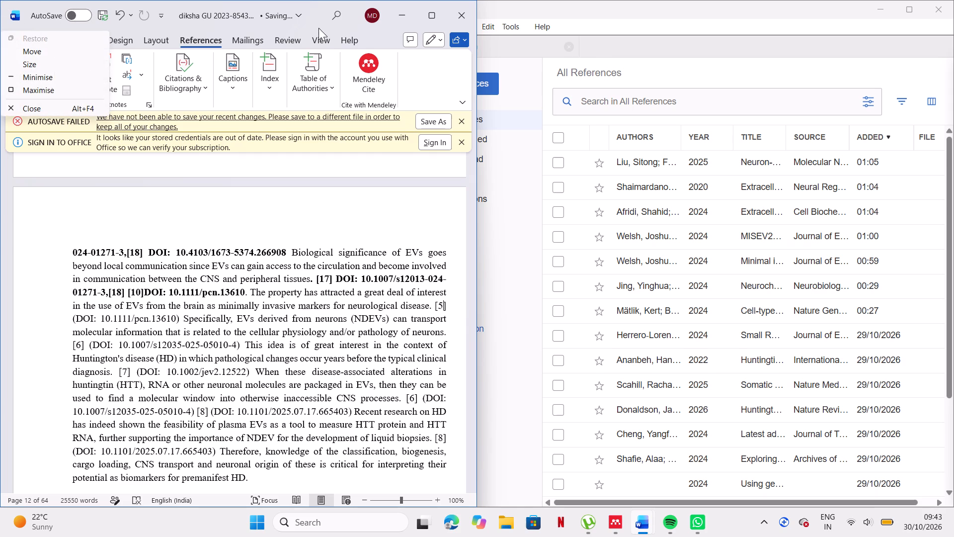
Move the half-screen Word window aside and bring the manuscript's maximised Word window to the front.
{"action": "left_click_drag", "start_coordinate": [317, 9], "coordinate": [371, 109]}
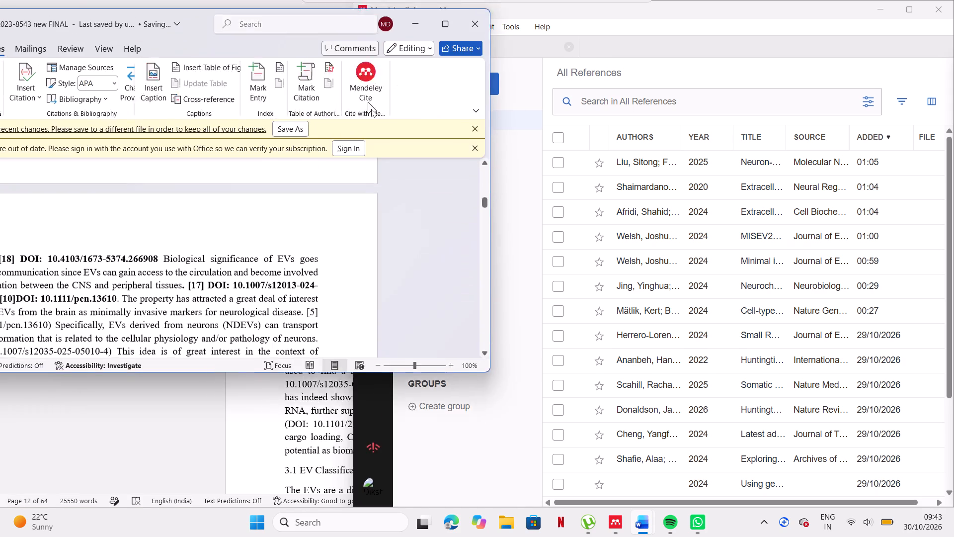
{"action": "left_click_drag", "start_coordinate": [371, 109], "coordinate": [375, 115]}
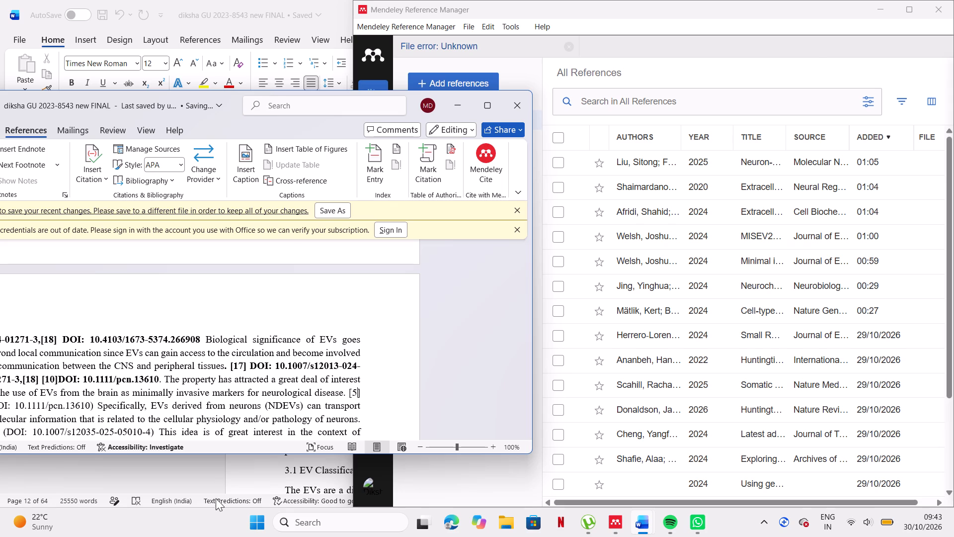
{"action": "left_click", "coordinate": [228, 460]}
{"action": "scroll", "coordinate": [362, 369], "scroll_direction": "down", "scroll_amount": 1}
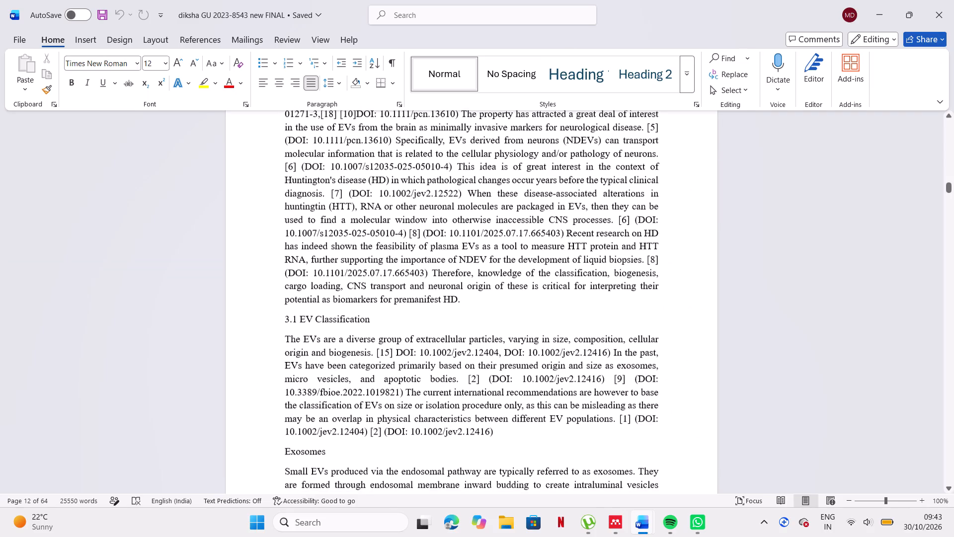
Turn on AutoSave for the manuscript in this window, choosing the first OneDrive - Personal account as the upload location.
{"action": "left_click", "coordinate": [87, 11]}
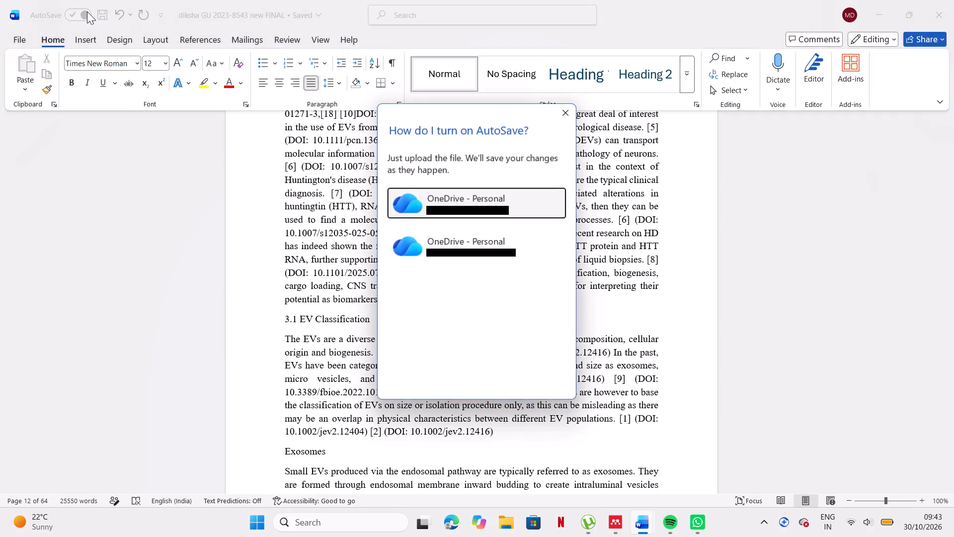
{"action": "left_click", "coordinate": [526, 208]}
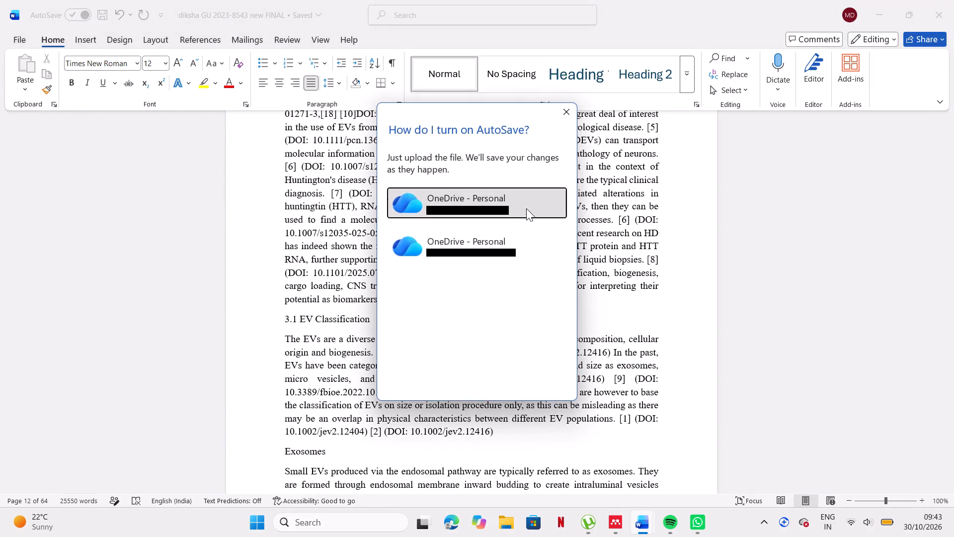
{"action": "left_click", "coordinate": [526, 208]}
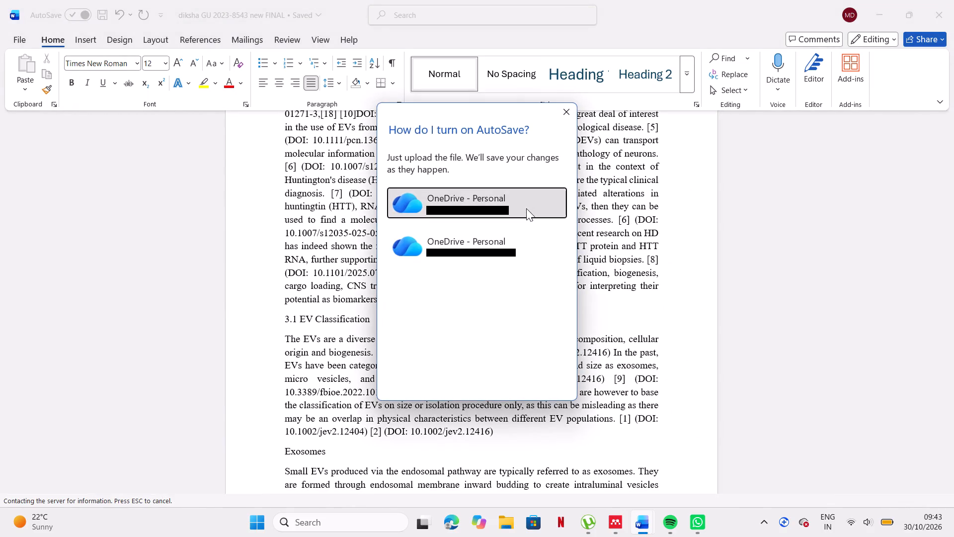
{"action": "left_click", "coordinate": [637, 218]}
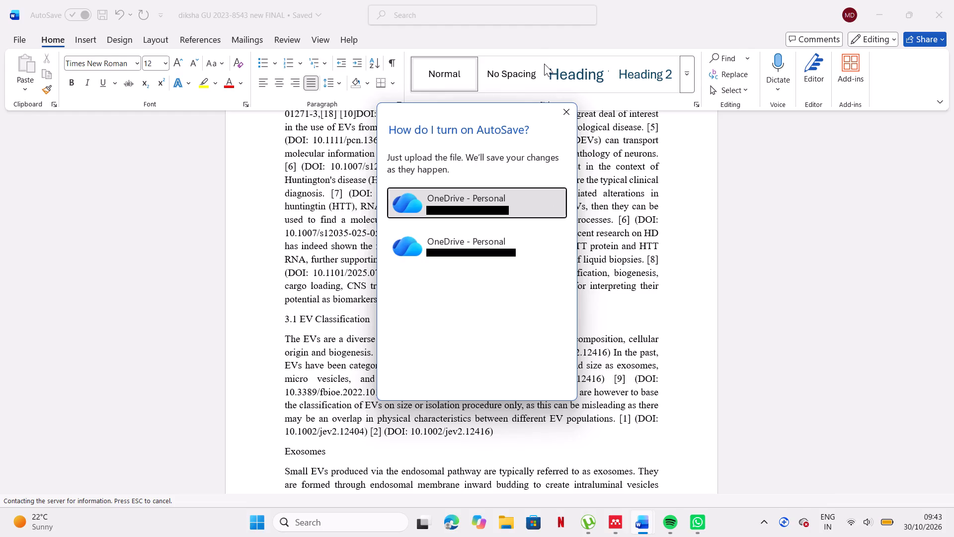
{"action": "left_click", "coordinate": [560, 111]}
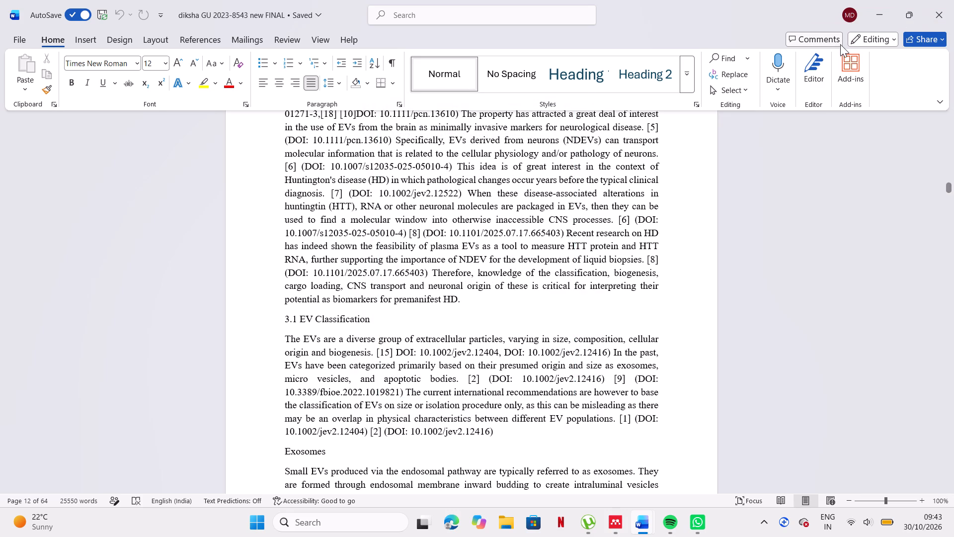
Launch the Mendeley Cite add-in beside the manuscript and dismiss the incoming chat notification.
{"action": "left_click", "coordinate": [850, 73]}
{"action": "double_click", "coordinate": [768, 188]}
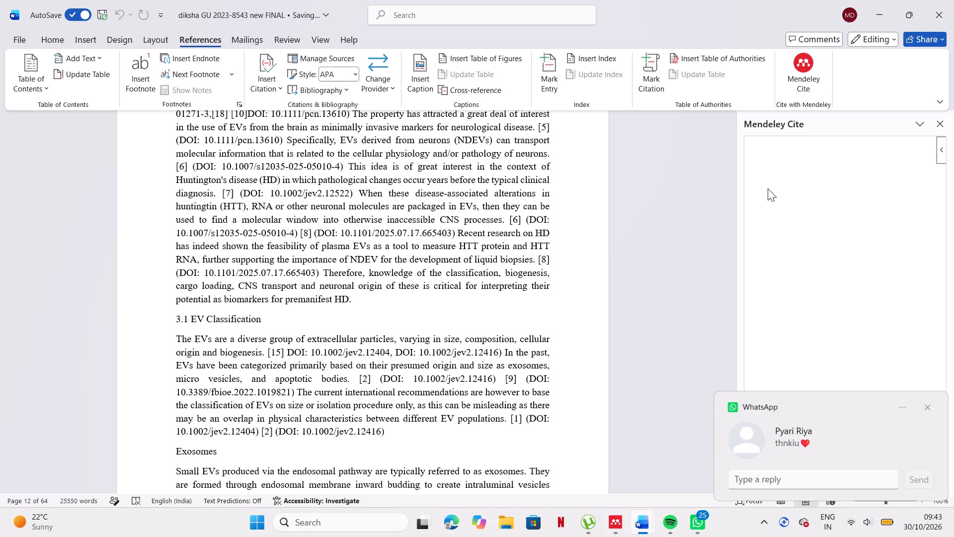
{"action": "left_click", "coordinate": [930, 409]}
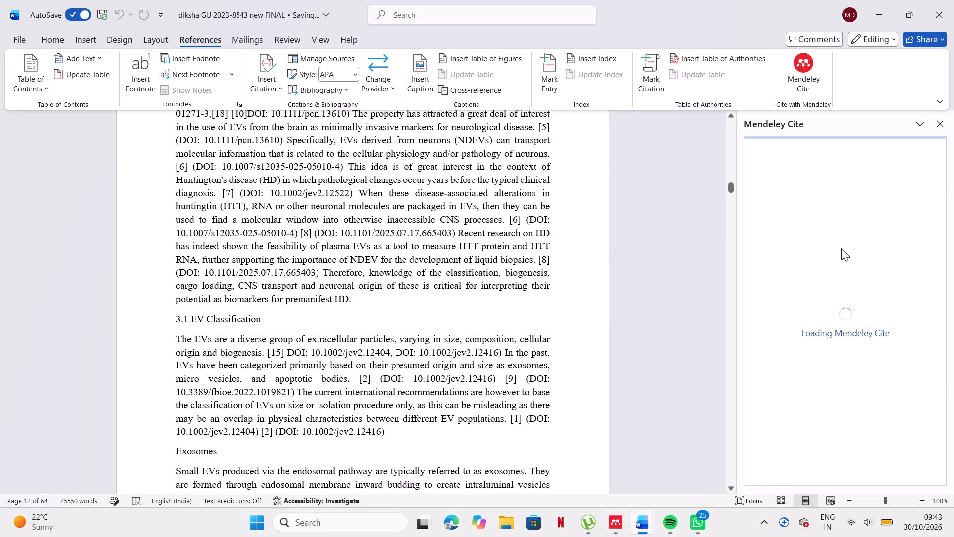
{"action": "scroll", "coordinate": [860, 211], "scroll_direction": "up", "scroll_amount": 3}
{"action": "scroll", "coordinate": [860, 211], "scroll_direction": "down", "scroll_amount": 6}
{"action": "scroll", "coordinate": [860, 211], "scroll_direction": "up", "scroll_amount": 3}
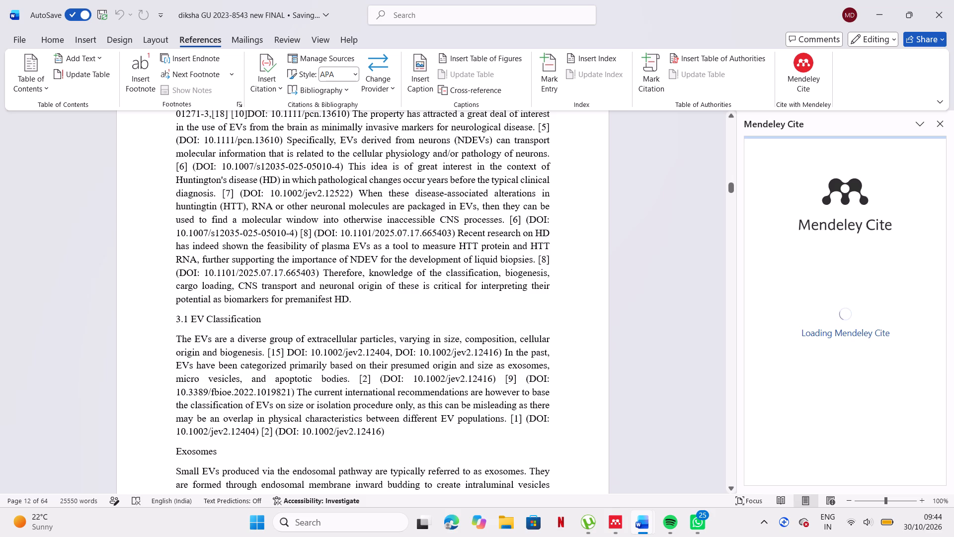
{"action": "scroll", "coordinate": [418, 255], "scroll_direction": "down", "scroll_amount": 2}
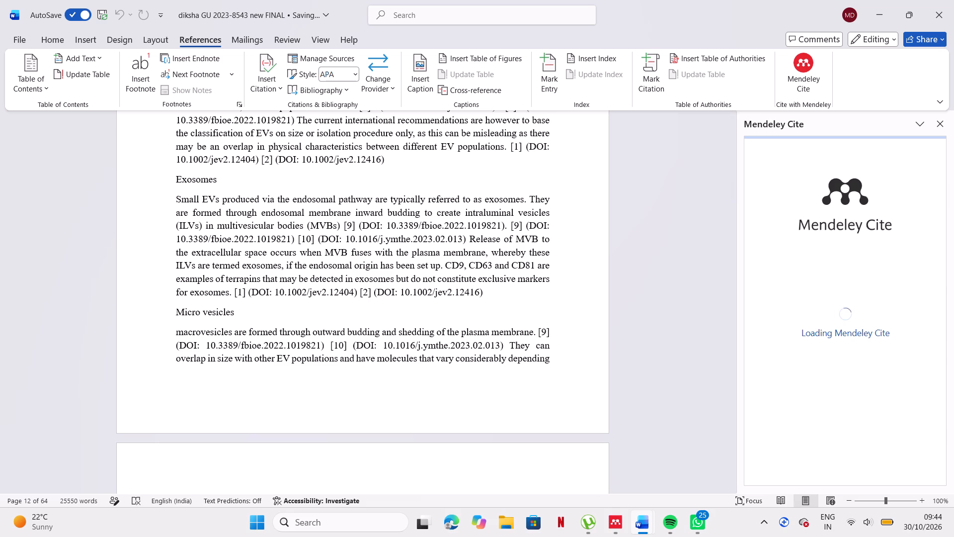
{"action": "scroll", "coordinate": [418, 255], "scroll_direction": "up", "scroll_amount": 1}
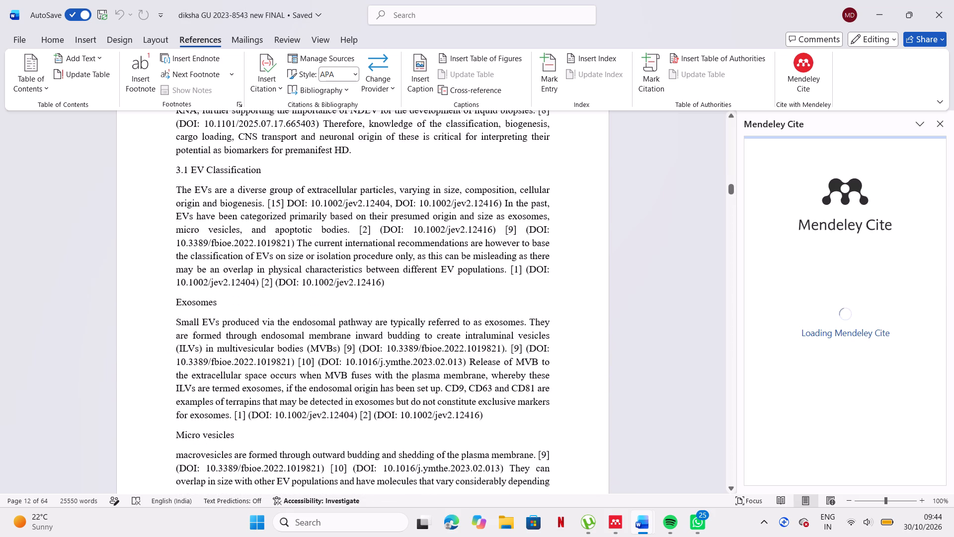
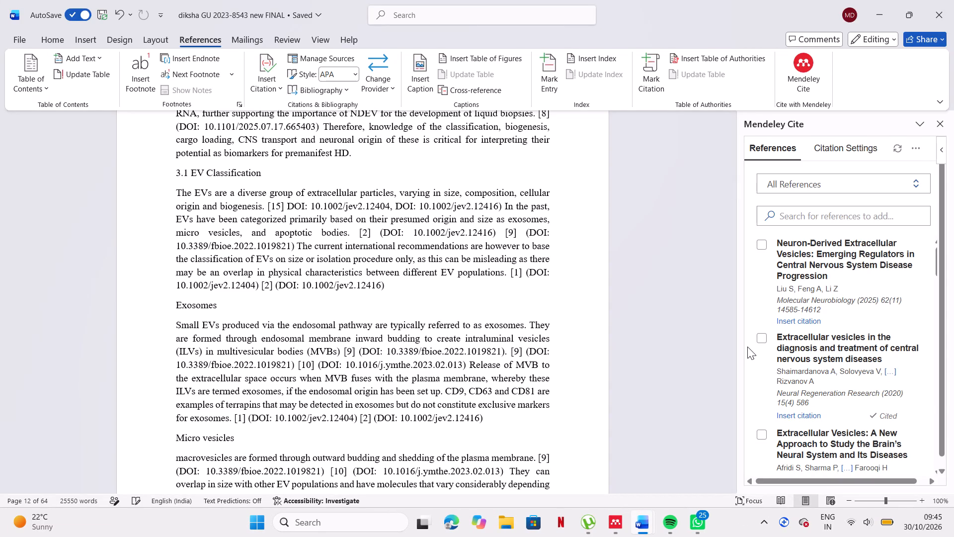
{"action": "left_click", "coordinate": [747, 347]}
{"action": "scroll", "coordinate": [218, 185], "scroll_direction": "up", "scroll_amount": 6}
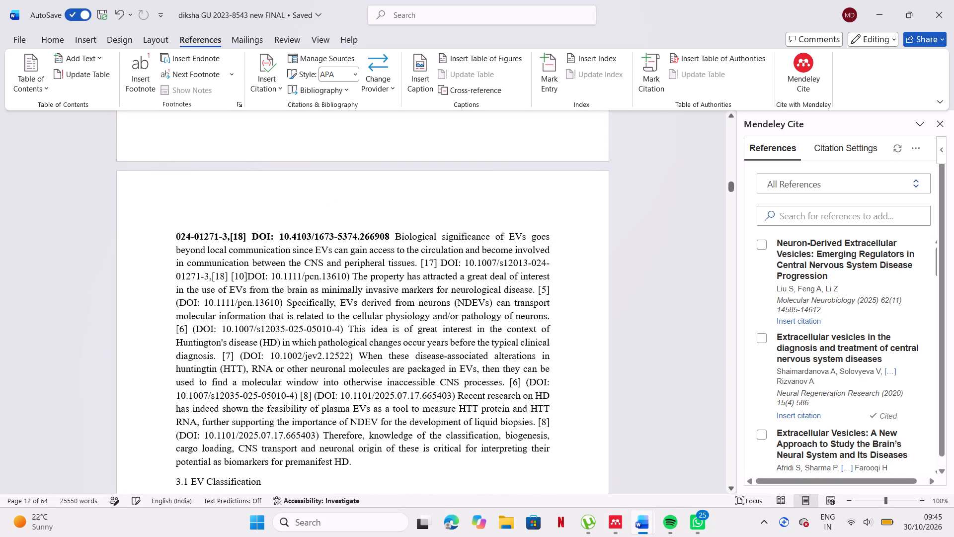
{"action": "left_click_drag", "start_coordinate": [440, 265], "coordinate": [430, 260]}
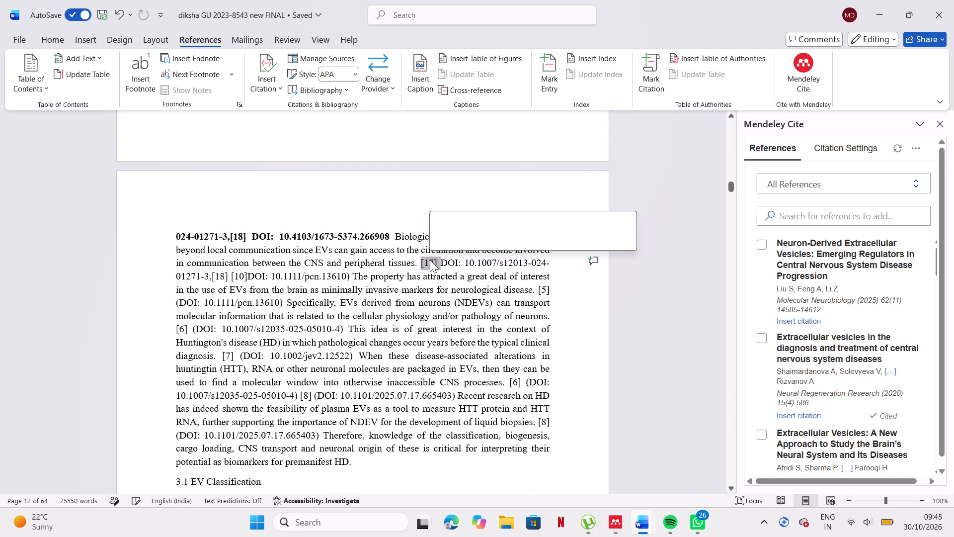
{"action": "left_click", "coordinate": [441, 261]}
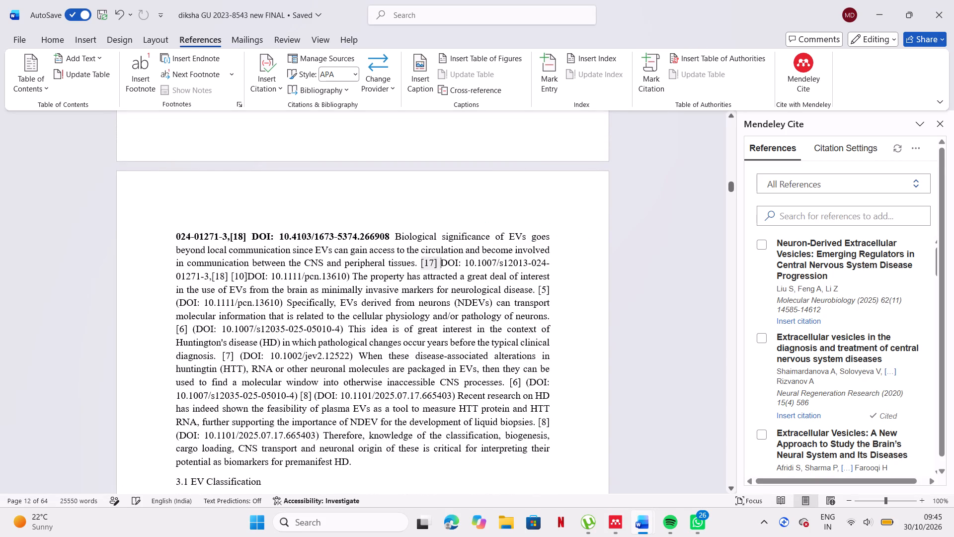
{"action": "left_click", "coordinate": [436, 262]}
{"action": "left_click", "coordinate": [436, 262]}
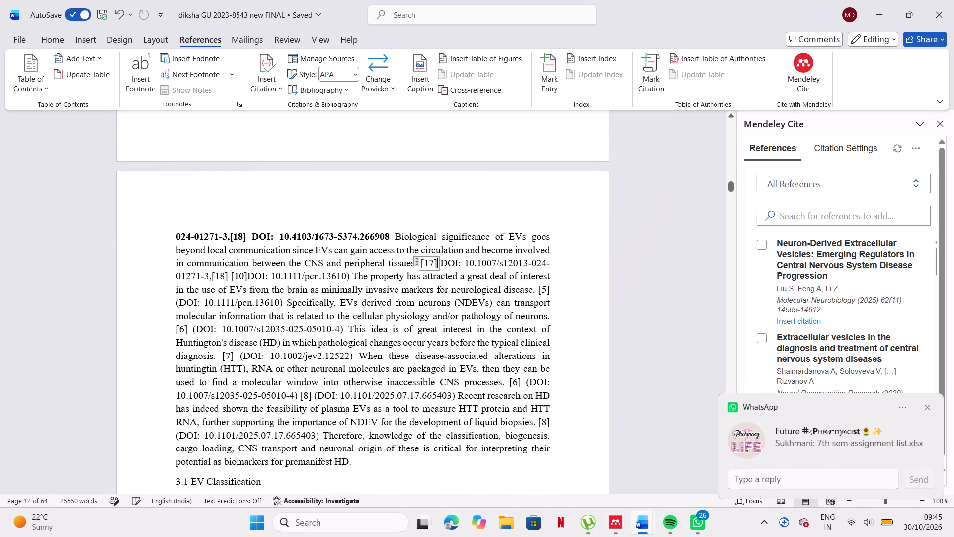
{"action": "left_click_drag", "start_coordinate": [421, 263], "coordinate": [530, 262]}
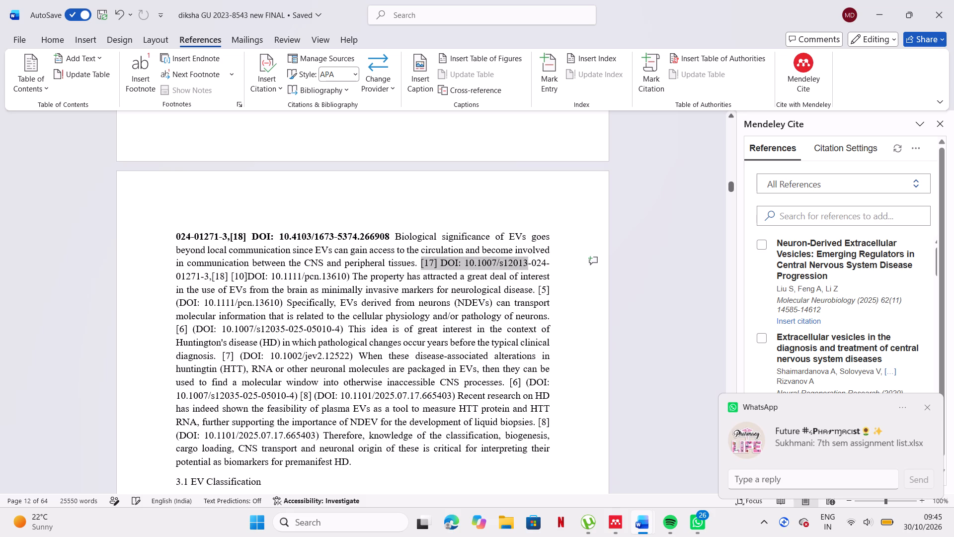
{"action": "left_click_drag", "start_coordinate": [530, 262], "coordinate": [347, 282]}
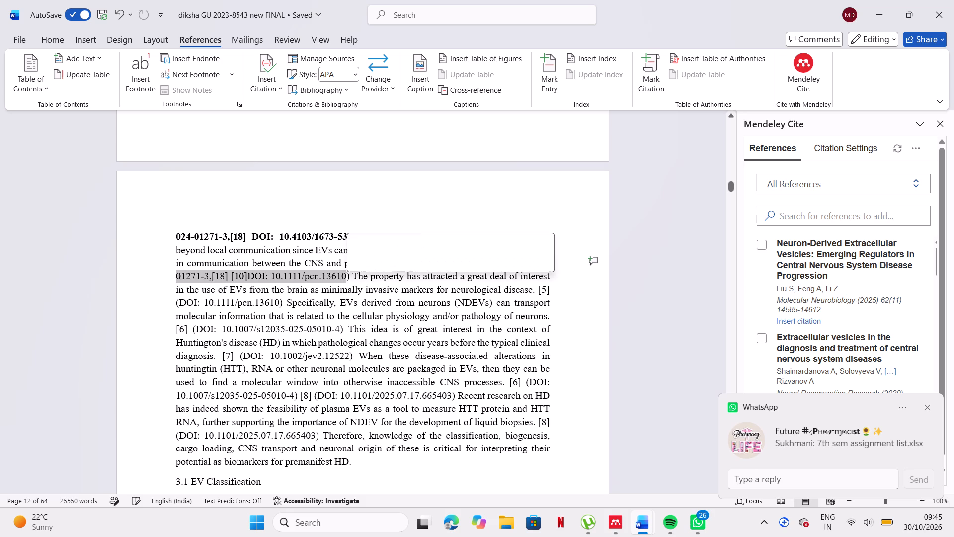
{"action": "left_click", "coordinate": [356, 265]}
{"action": "left_click", "coordinate": [351, 271]}
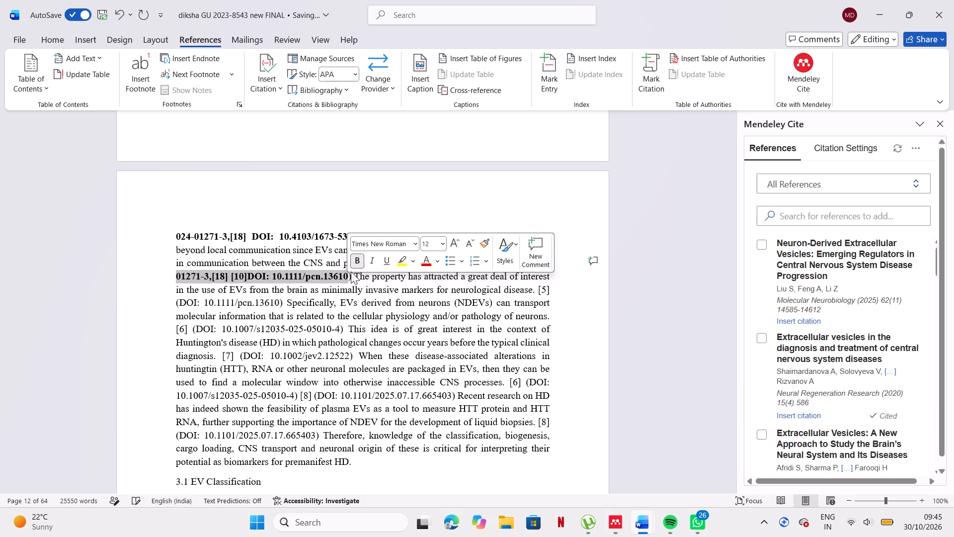
Delete the stray closing parenthesis after the bold DOI 10.1111/pcn.13610, before "The property has attracted".
{"action": "left_click", "coordinate": [351, 276]}
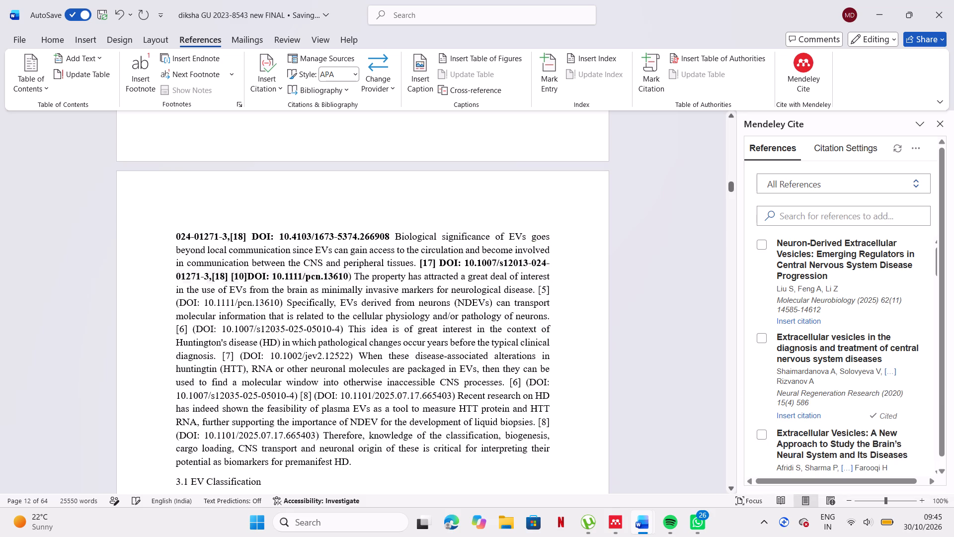
{"action": "key", "text": "BackSpace"}
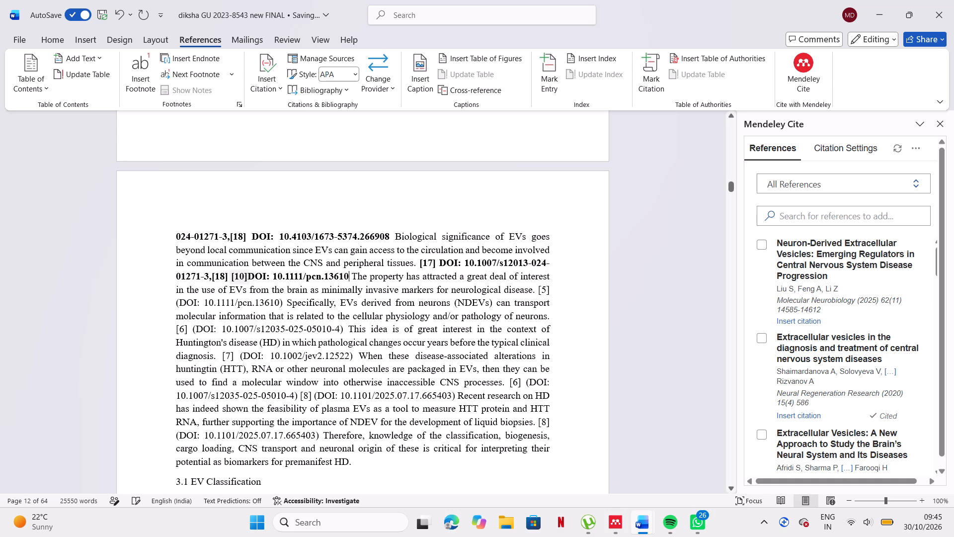
Look through the Mendeley Cite reference list for the sources cited in this paragraph.
{"action": "left_click", "coordinate": [238, 273]}
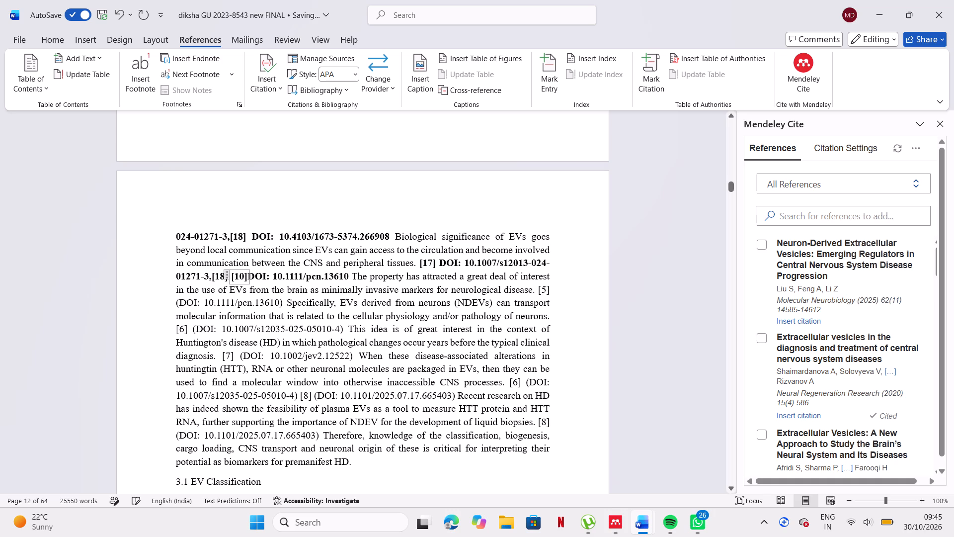
{"action": "left_click", "coordinate": [529, 298]}
{"action": "scroll", "coordinate": [775, 371], "scroll_direction": "down", "scroll_amount": 1}
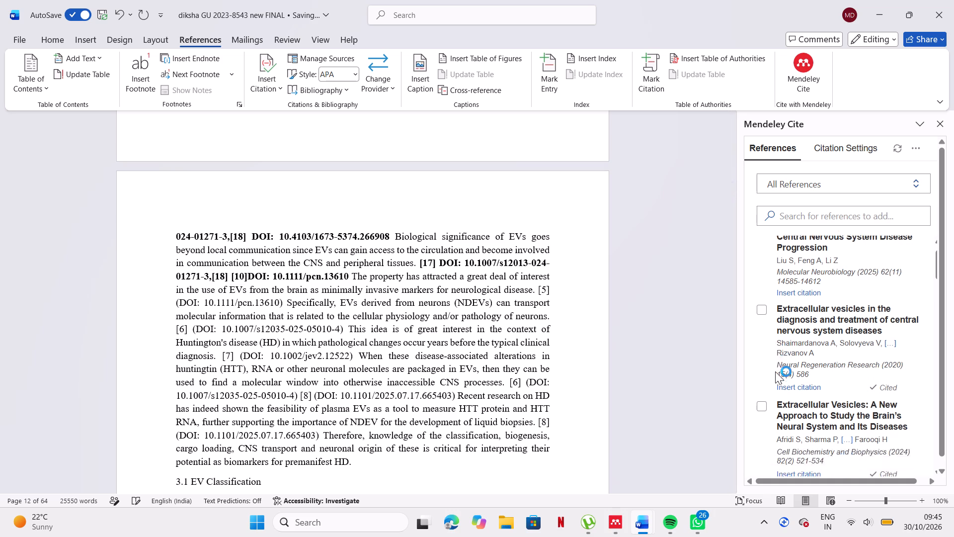
Look through the Mendeley Cite reference list for the paper to cite after "neurological disease".
{"action": "scroll", "coordinate": [775, 371], "scroll_direction": "down", "scroll_amount": 2}
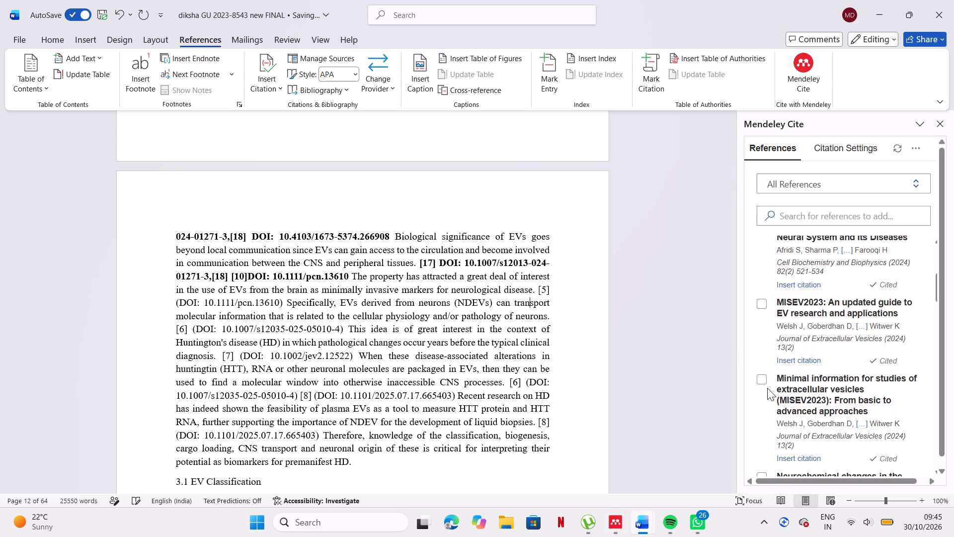
{"action": "scroll", "coordinate": [814, 315], "scroll_direction": "up", "scroll_amount": 1}
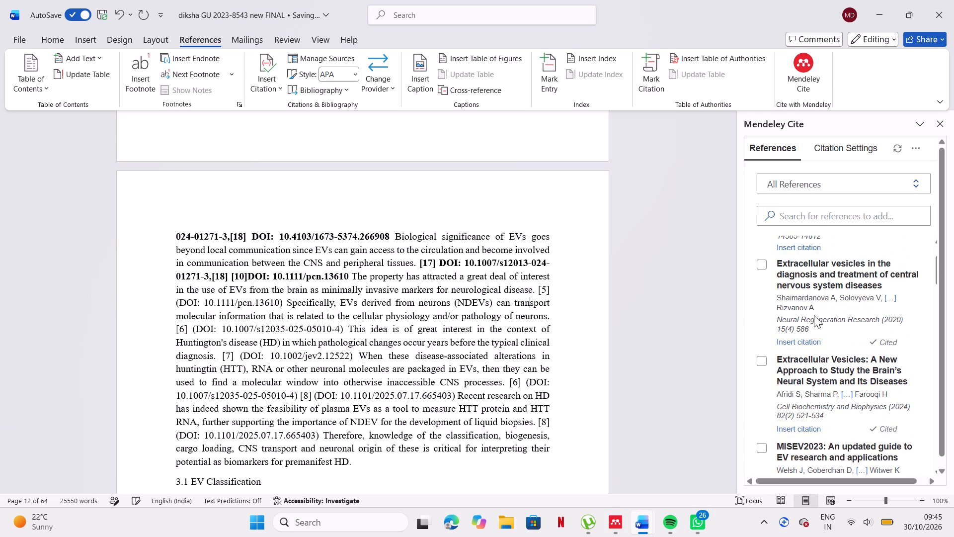
{"action": "scroll", "coordinate": [790, 243], "scroll_direction": "up", "scroll_amount": 1}
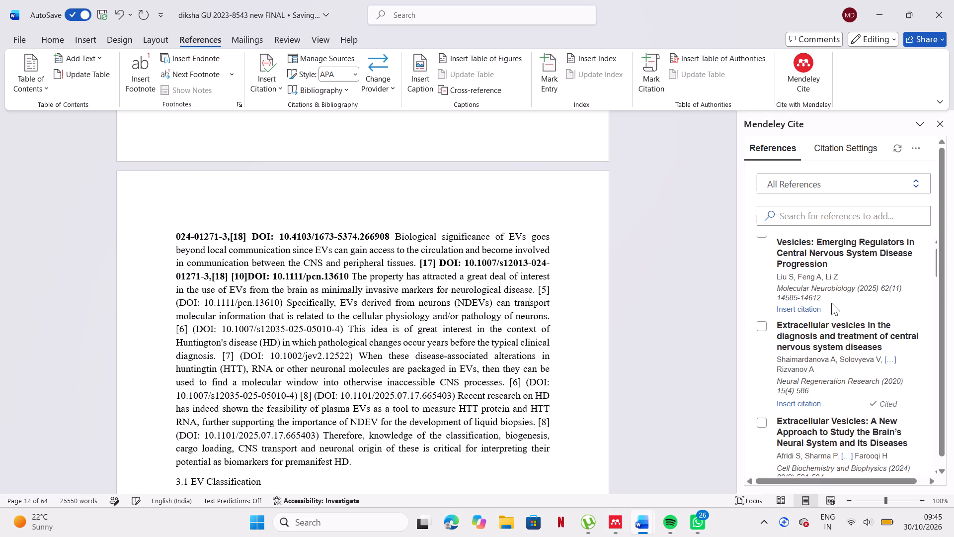
{"action": "scroll", "coordinate": [831, 303], "scroll_direction": "down", "scroll_amount": 1}
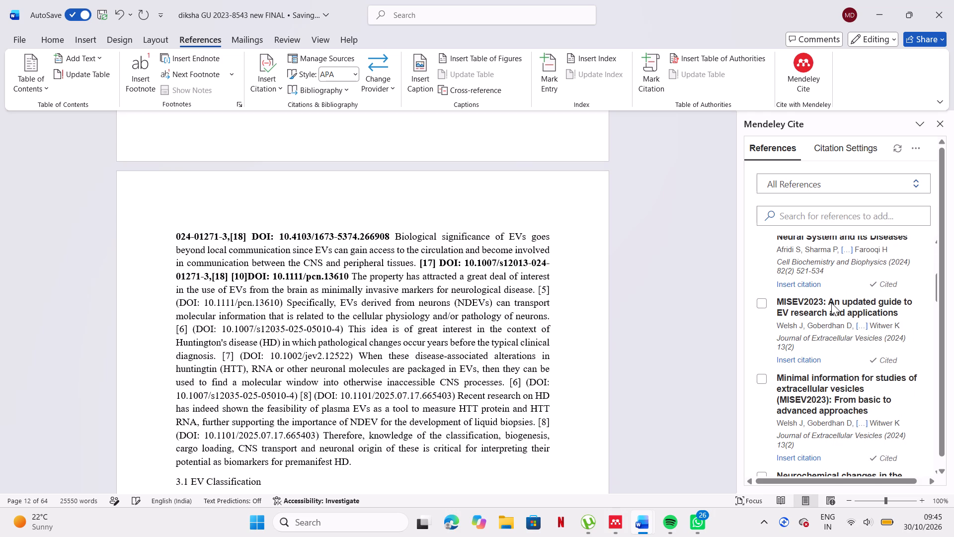
{"action": "scroll", "coordinate": [831, 303], "scroll_direction": "up", "scroll_amount": 1}
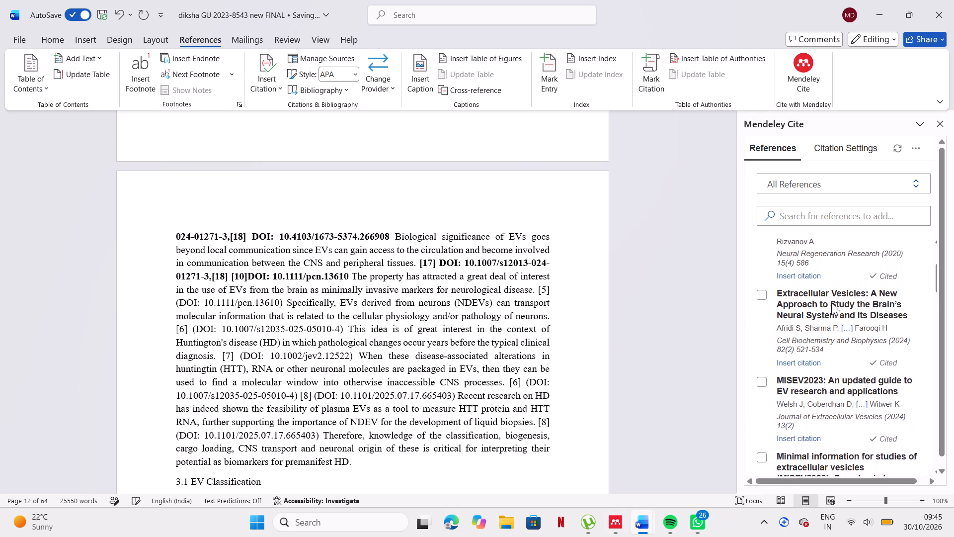
{"action": "scroll", "coordinate": [831, 303], "scroll_direction": "up", "scroll_amount": 2}
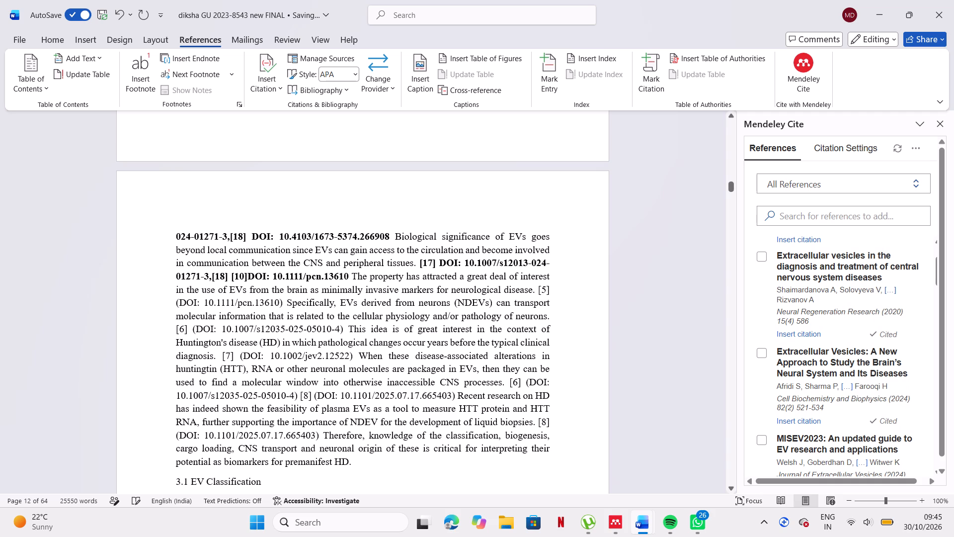
Delete the typed [5] and the opening parenthesis before DOI: 10.1111/pcn.13610, after "minimally invasive markers for neurological disease".
{"action": "left_click", "coordinate": [556, 288]}
{"action": "key", "text": "BackSpace"}
{"action": "key", "text": "BackSpace"}
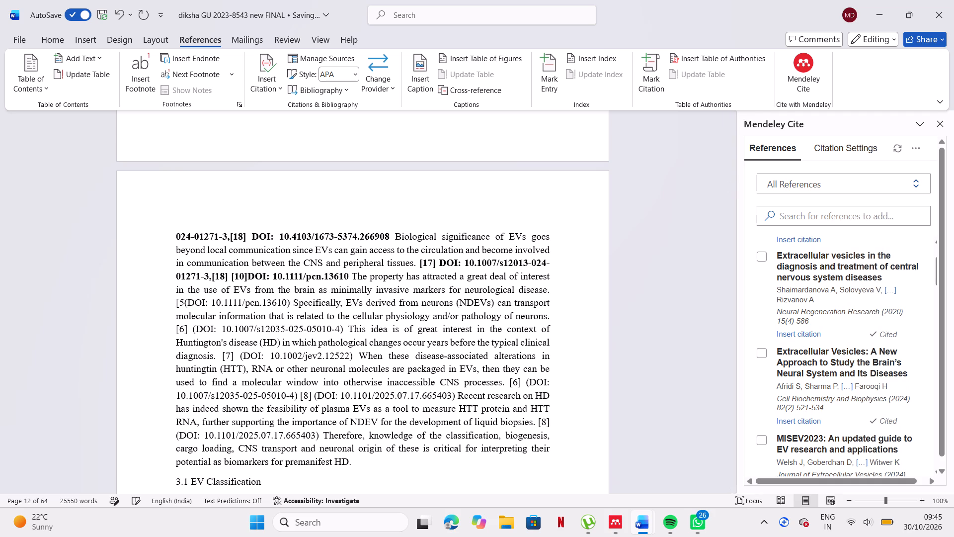
{"action": "key", "text": "BackSpace"}
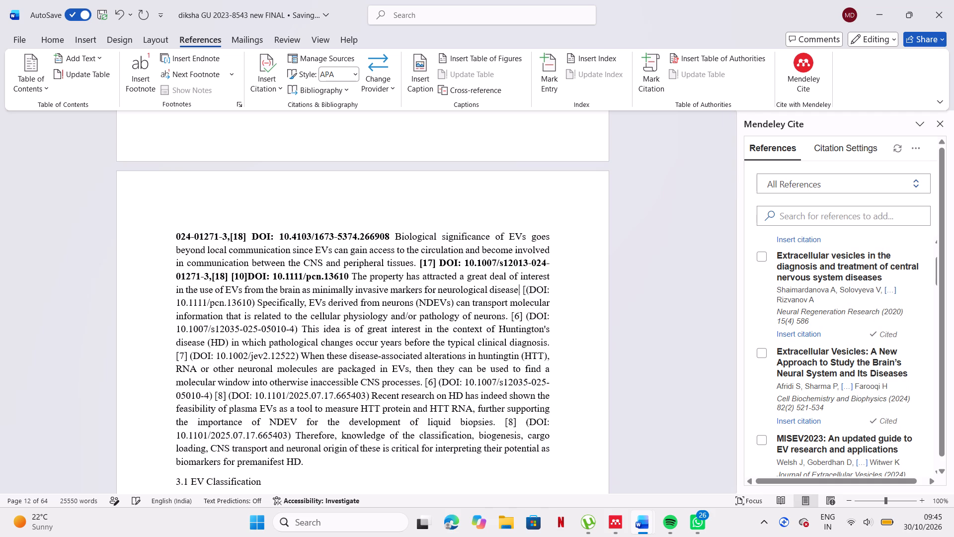
{"action": "key", "text": "BackSpace"}
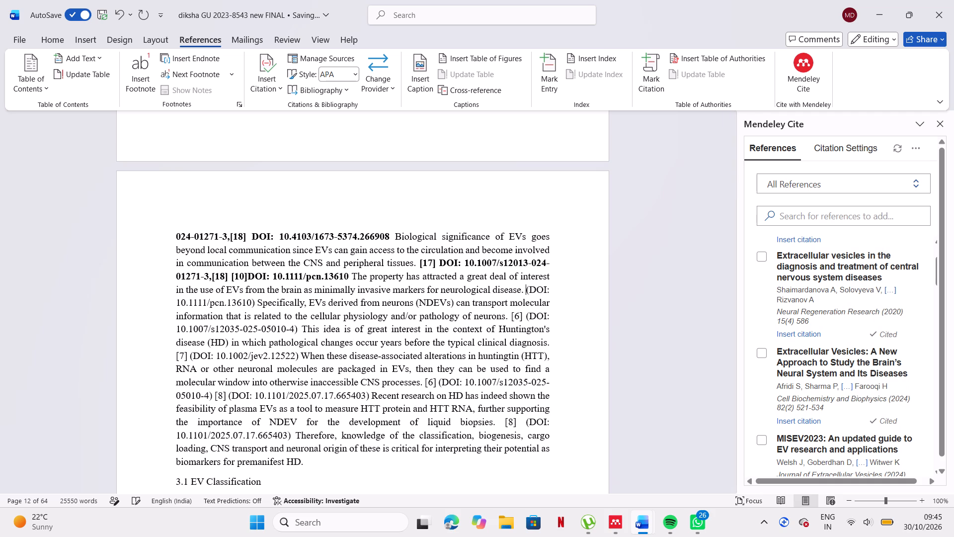
{"action": "left_click", "coordinate": [531, 288]}
{"action": "key", "text": "BackSpace"}
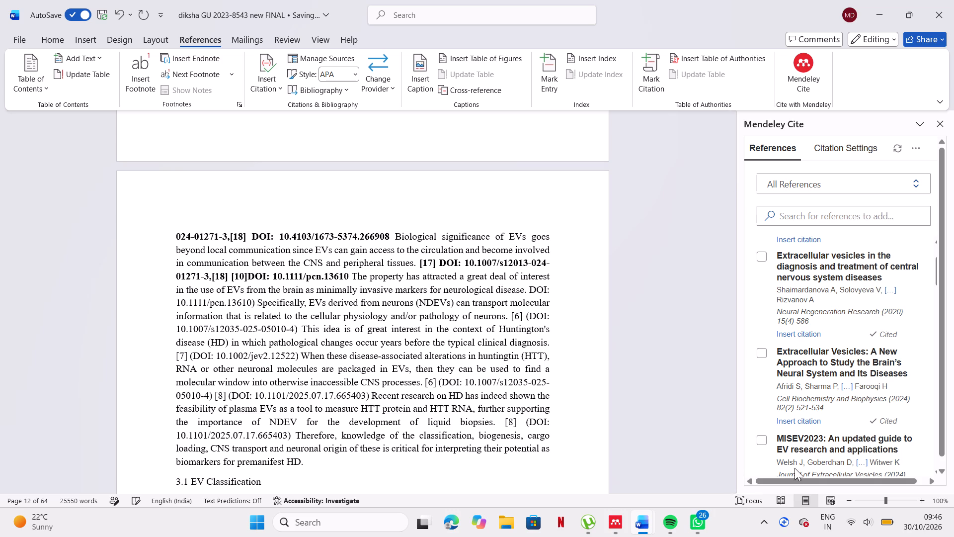
Insert the Mendeley citation for "Neuron-Derived Extracellular Vesicles: Emerging Regulators in Central Nervous System Disease Progression" before DOI: 10.1111/pcn.13610.
{"action": "scroll", "coordinate": [801, 414], "scroll_direction": "down", "scroll_amount": 1}
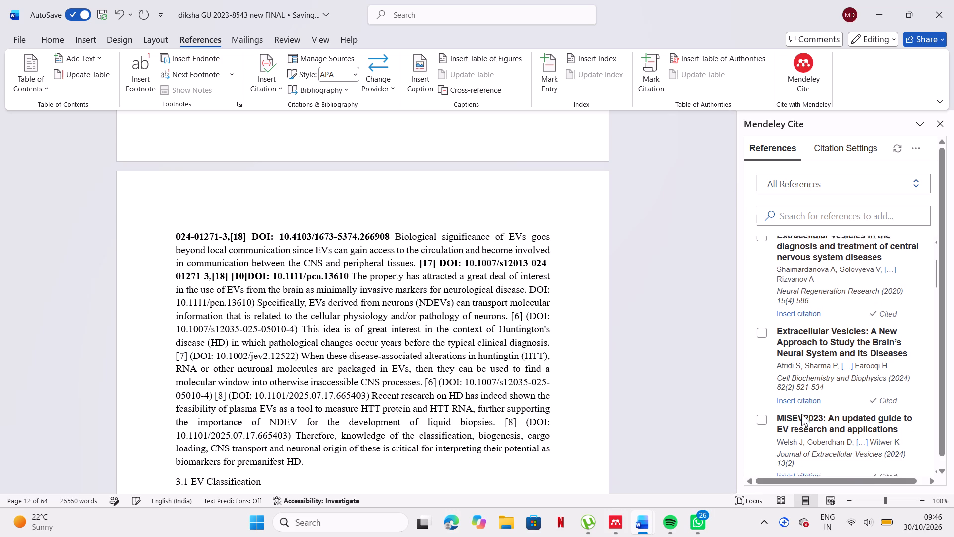
{"action": "scroll", "coordinate": [801, 414], "scroll_direction": "down", "scroll_amount": 1}
{"action": "scroll", "coordinate": [801, 313], "scroll_direction": "up", "scroll_amount": 1}
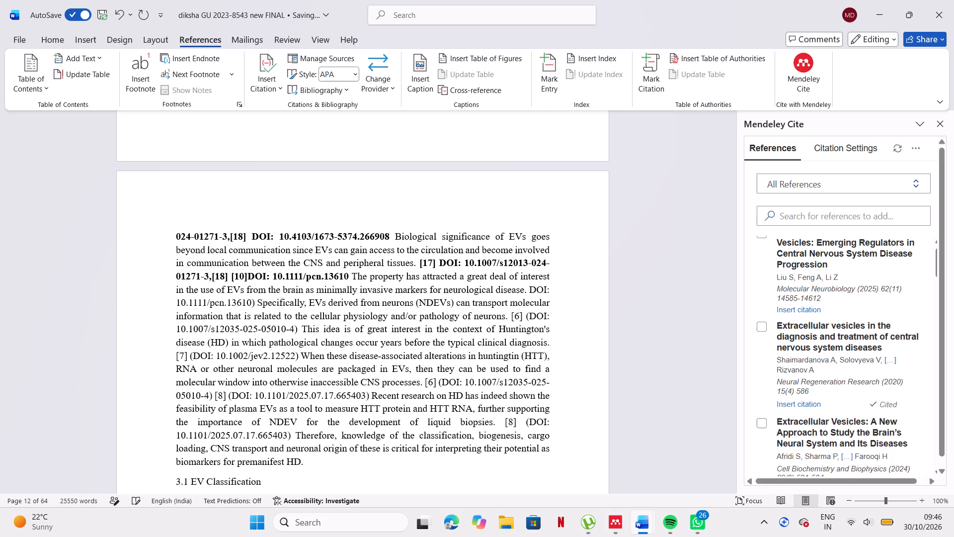
{"action": "scroll", "coordinate": [801, 313], "scroll_direction": "up", "scroll_amount": 1}
{"action": "left_click", "coordinate": [796, 321]}
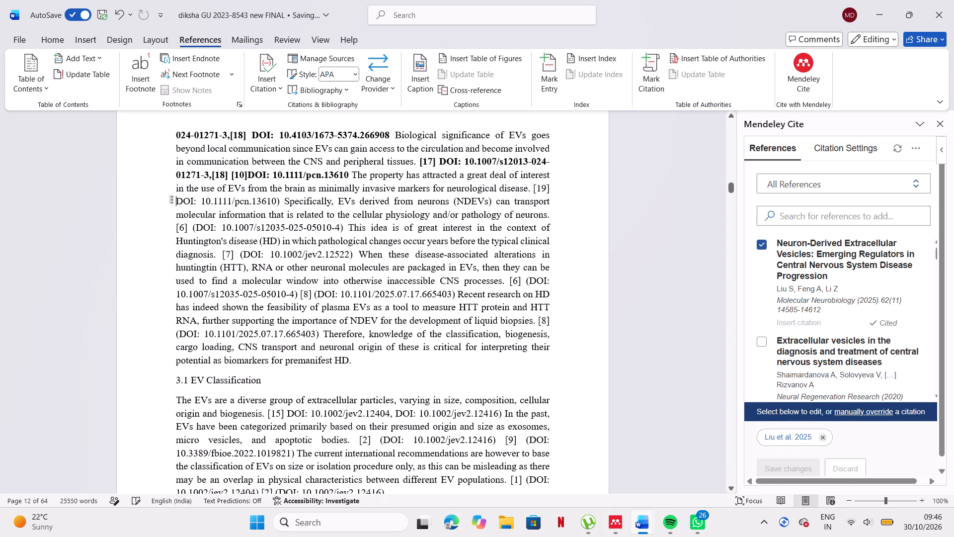
Remove the closing parenthesis after DOI: 10.1111/pcn.13610 and make the new citation and its DOI bold.
{"action": "left_click", "coordinate": [280, 199]}
{"action": "key", "text": "BackSpace"}
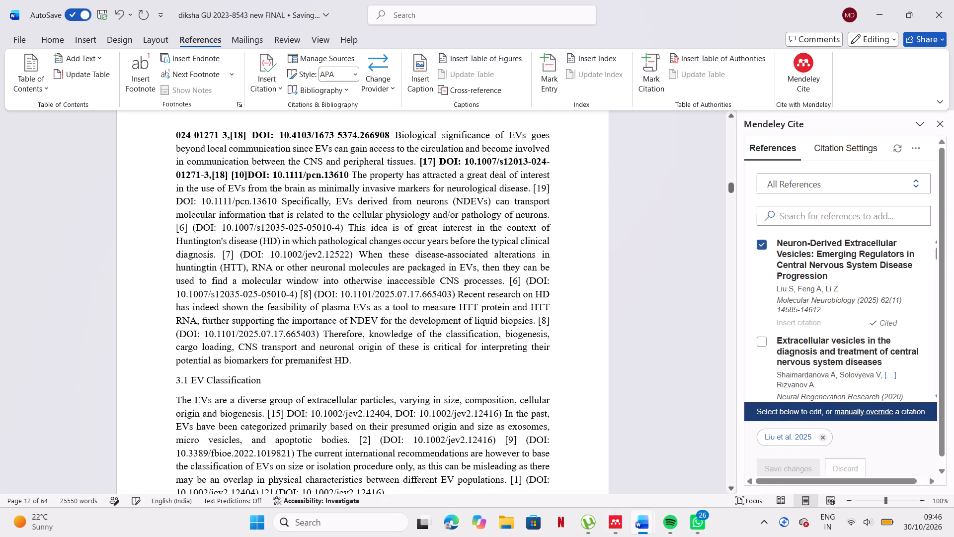
{"action": "left_click_drag", "start_coordinate": [531, 186], "coordinate": [275, 200]}
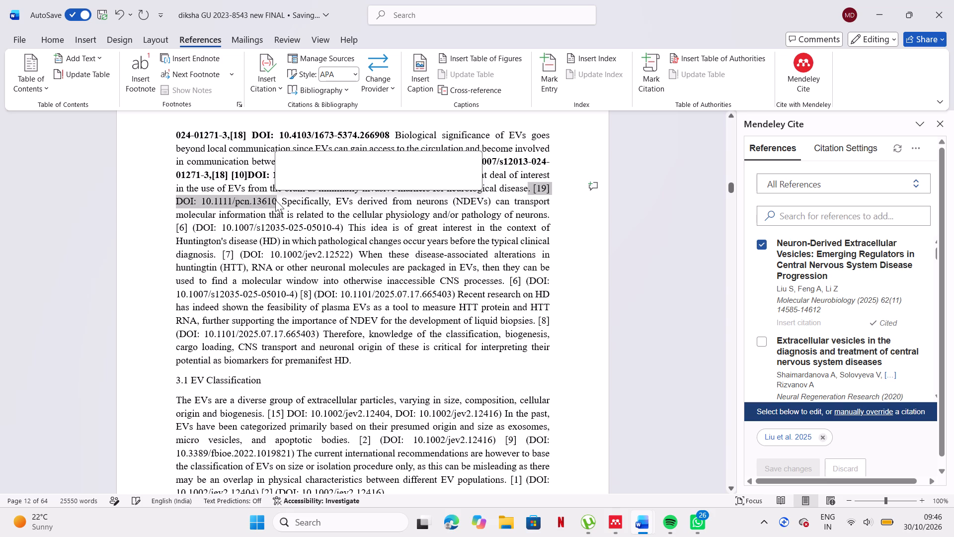
{"action": "left_click", "coordinate": [285, 179]}
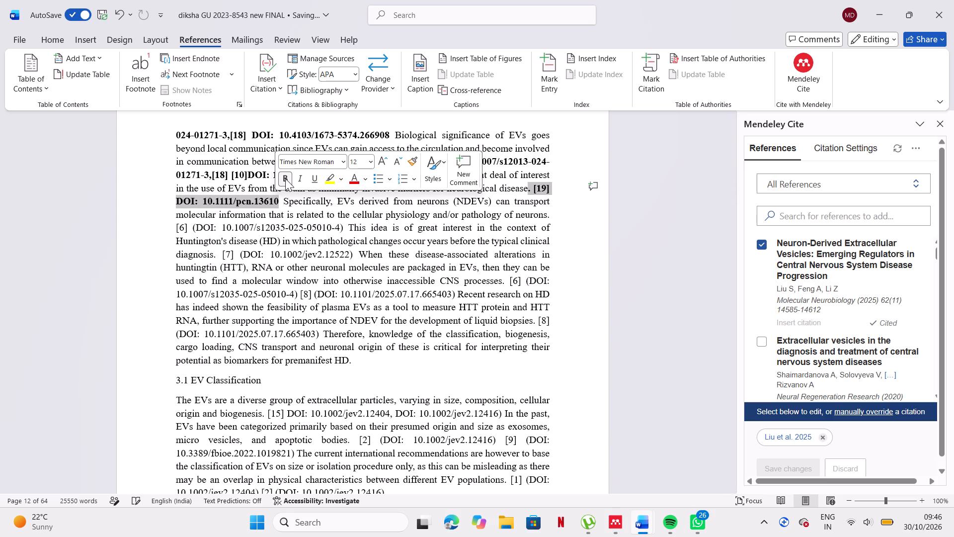
{"action": "left_click", "coordinate": [193, 225]}
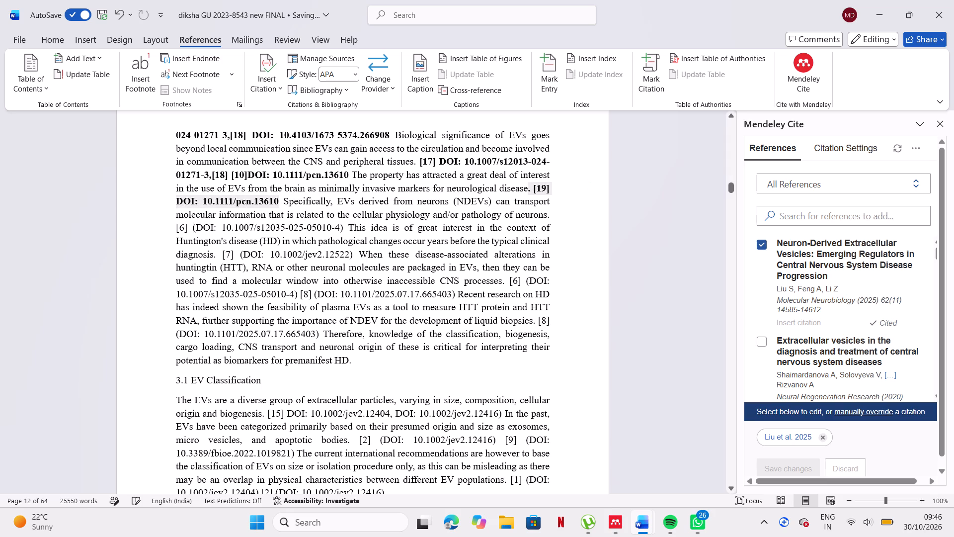
{"action": "left_click", "coordinate": [196, 227]}
{"action": "key", "text": "BackSpace"}
{"action": "key", "text": "BackSpace"}
{"action": "key", "text": "BackSpace"}
{"action": "key", "text": "BackSpace"}
{"action": "key", "text": "BackSpace"}
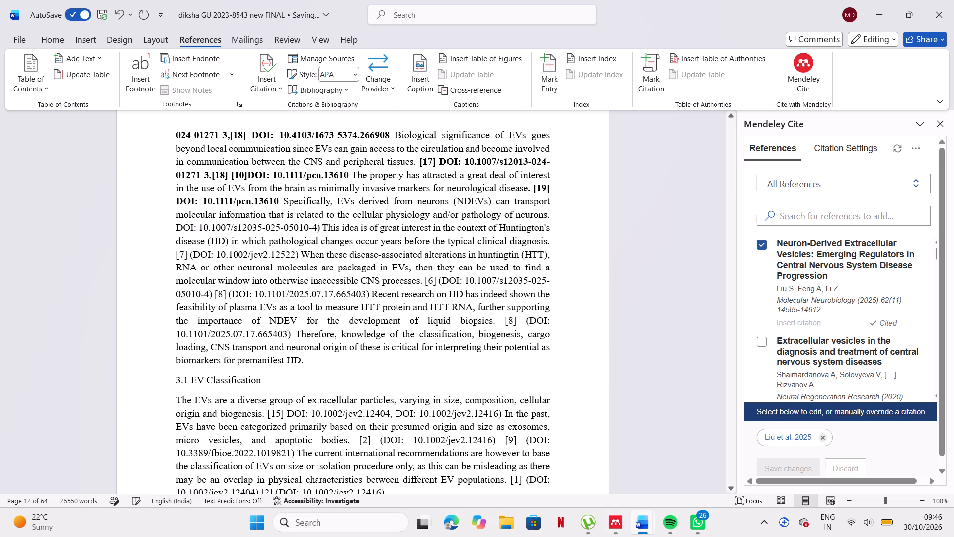
{"action": "scroll", "coordinate": [729, 261], "scroll_direction": "up", "scroll_amount": 1}
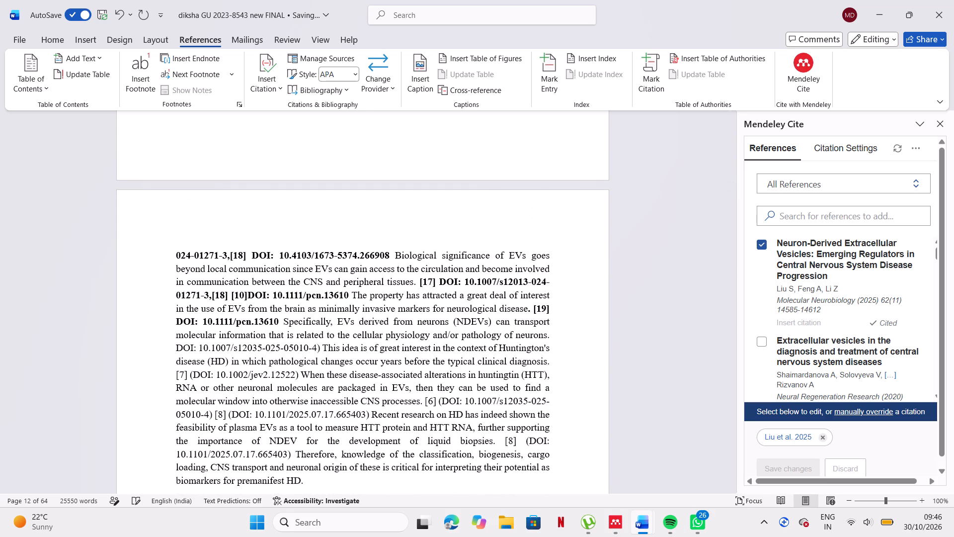
{"action": "scroll", "coordinate": [808, 262], "scroll_direction": "up", "scroll_amount": 1}
{"action": "key", "text": "ctrl+z"}
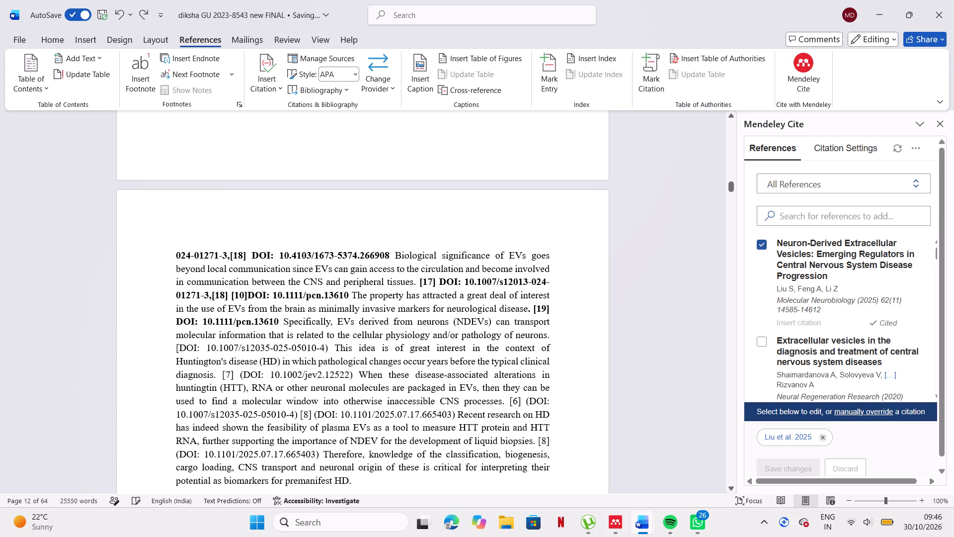
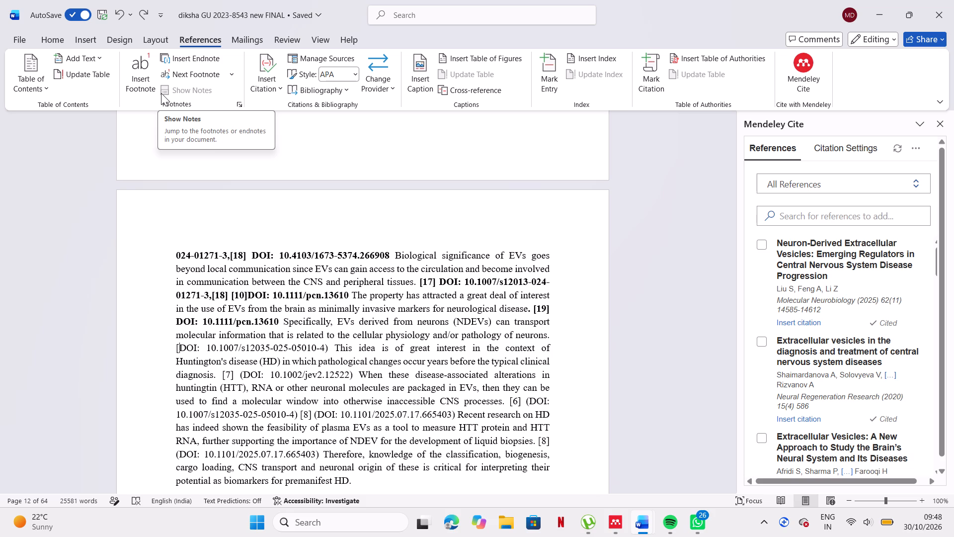
Look through the manuscript's earlier DOI citations from the Introduction onward and check them against the Mendeley Cite reference list.
{"action": "double_click", "coordinate": [161, 93]}
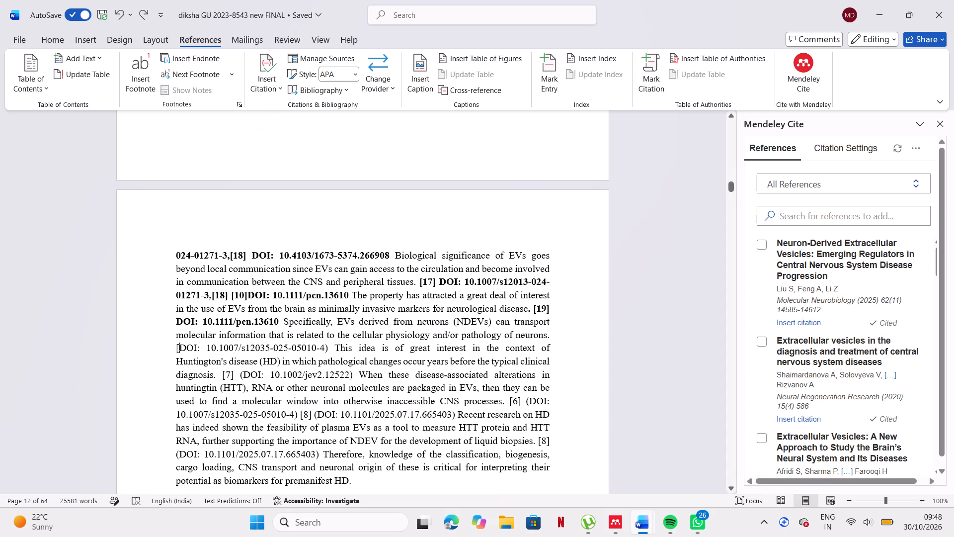
{"action": "scroll", "coordinate": [294, 278], "scroll_direction": "up", "scroll_amount": 13}
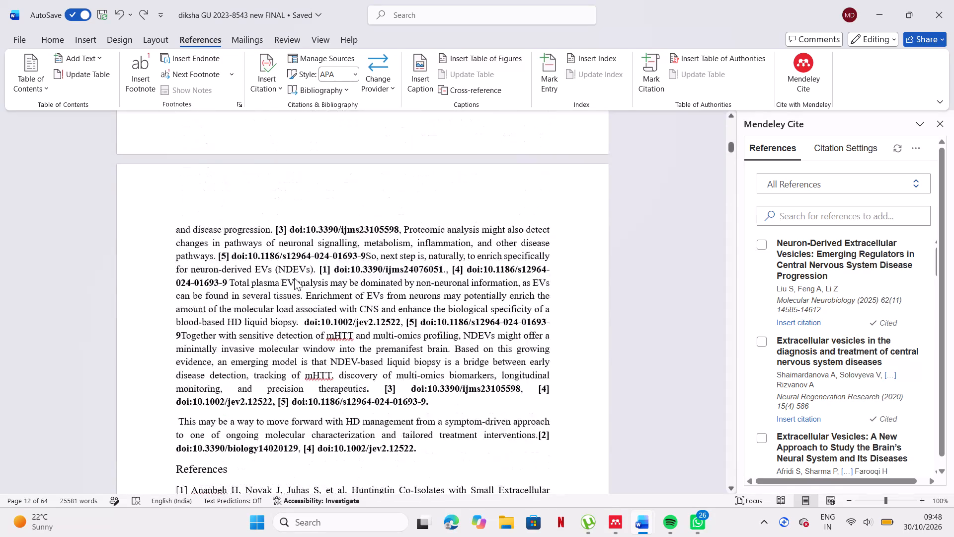
{"action": "scroll", "coordinate": [294, 278], "scroll_direction": "up", "scroll_amount": 9}
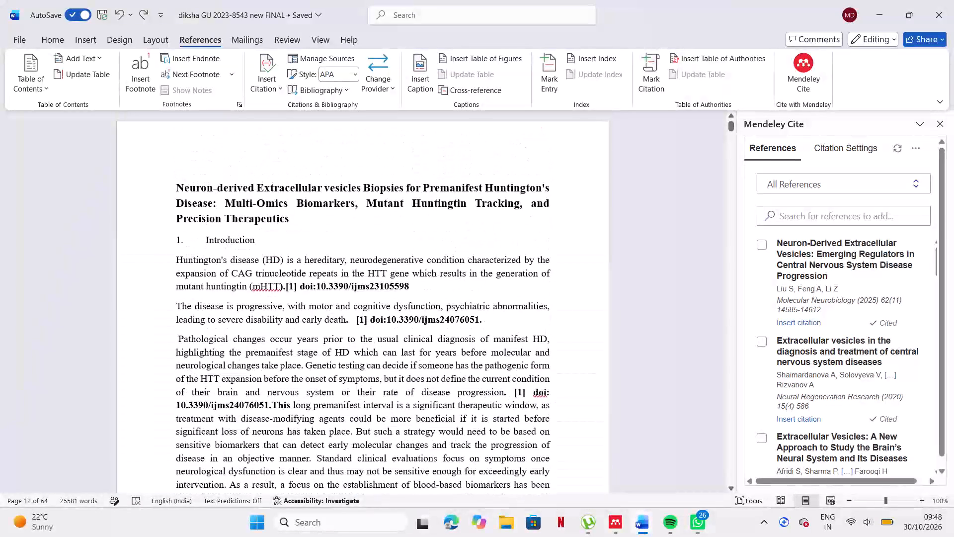
{"action": "scroll", "coordinate": [294, 278], "scroll_direction": "down", "scroll_amount": 3}
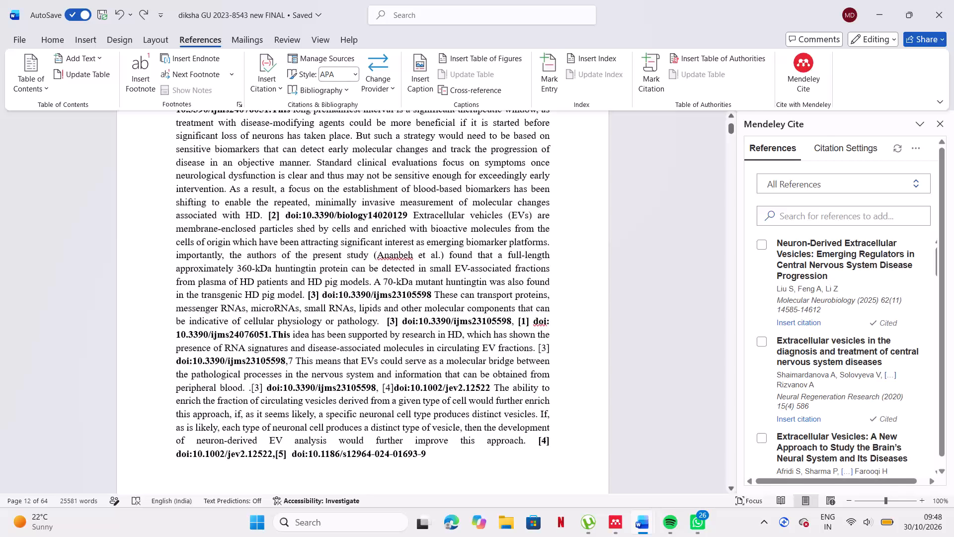
{"action": "scroll", "coordinate": [294, 278], "scroll_direction": "down", "scroll_amount": 6}
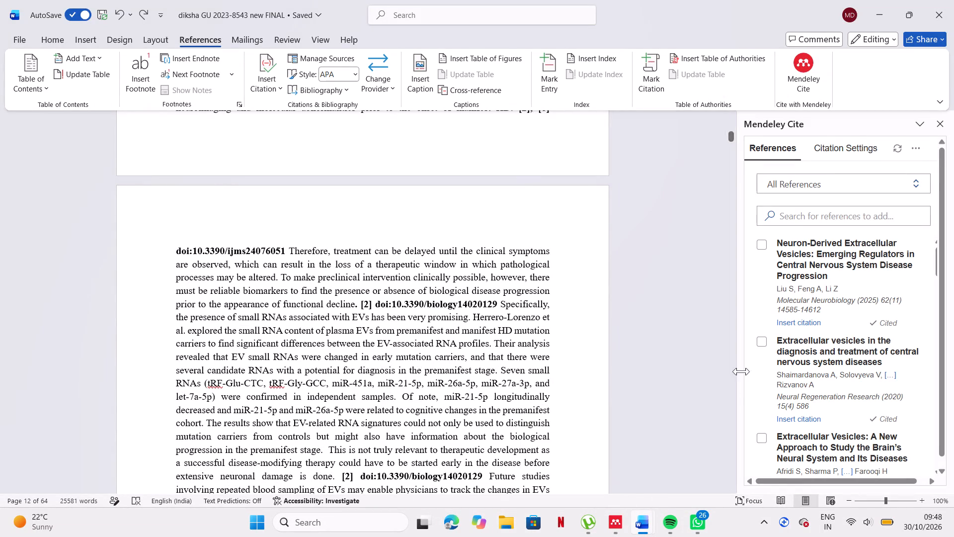
{"action": "scroll", "coordinate": [823, 374], "scroll_direction": "down", "scroll_amount": 7}
{"action": "scroll", "coordinate": [823, 374], "scroll_direction": "up", "scroll_amount": 3}
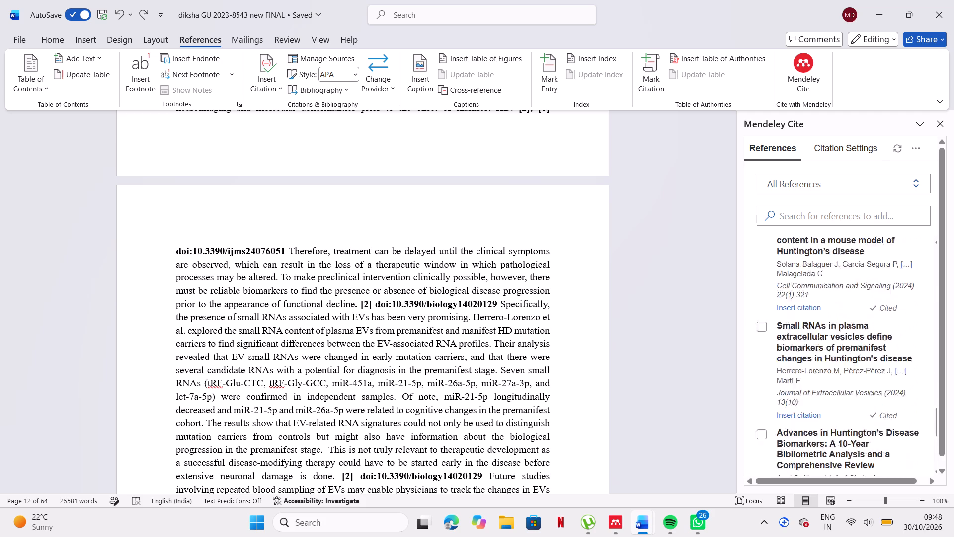
{"action": "scroll", "coordinate": [823, 374], "scroll_direction": "up", "scroll_amount": 13}
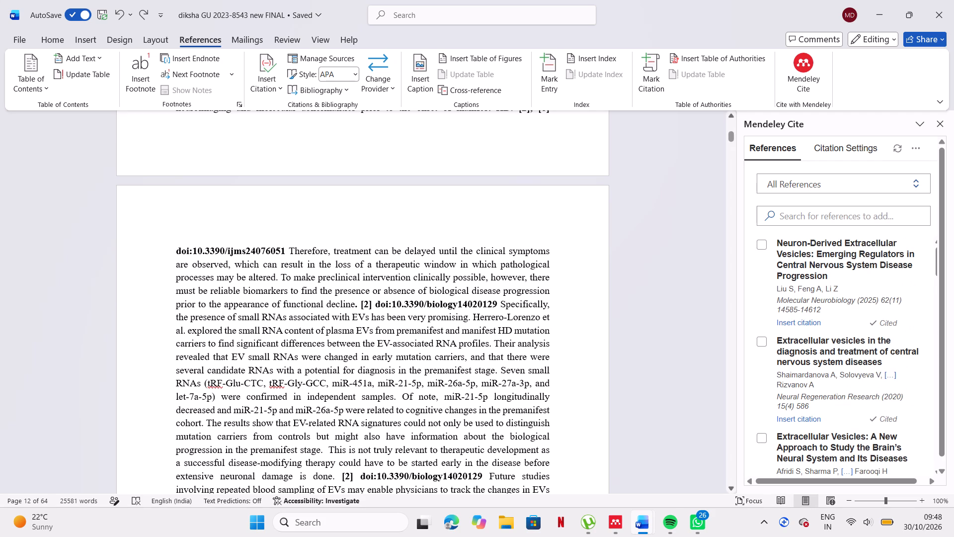
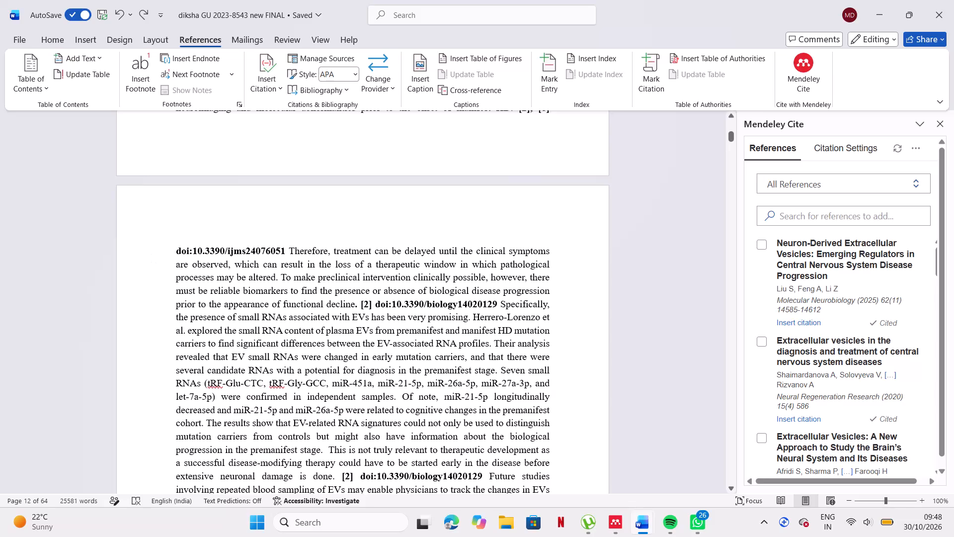
Look through the manuscript from the premanifest biomarker text to section 3.4 and back to section 3, checking the DOI citations.
{"action": "scroll", "coordinate": [482, 405], "scroll_direction": "down", "scroll_amount": 15}
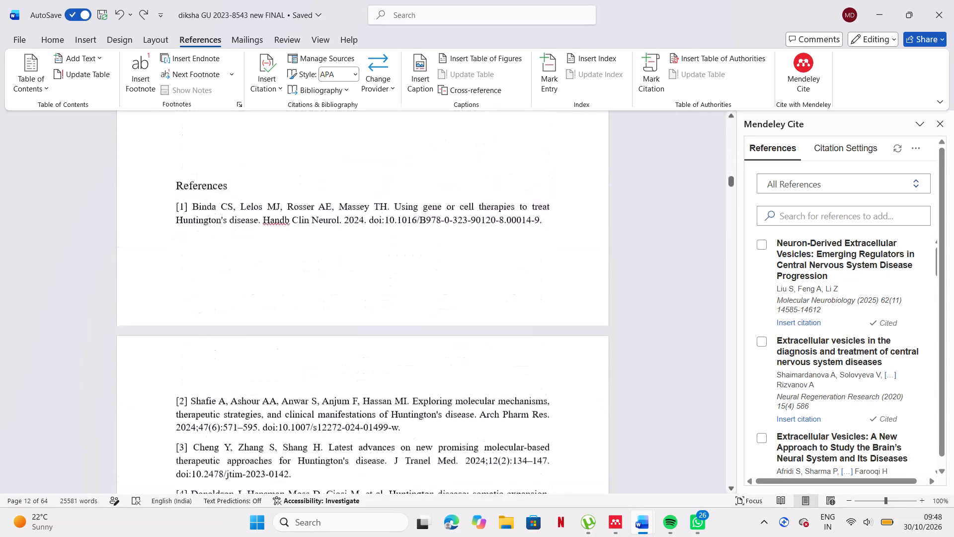
{"action": "scroll", "coordinate": [482, 405], "scroll_direction": "down", "scroll_amount": 7}
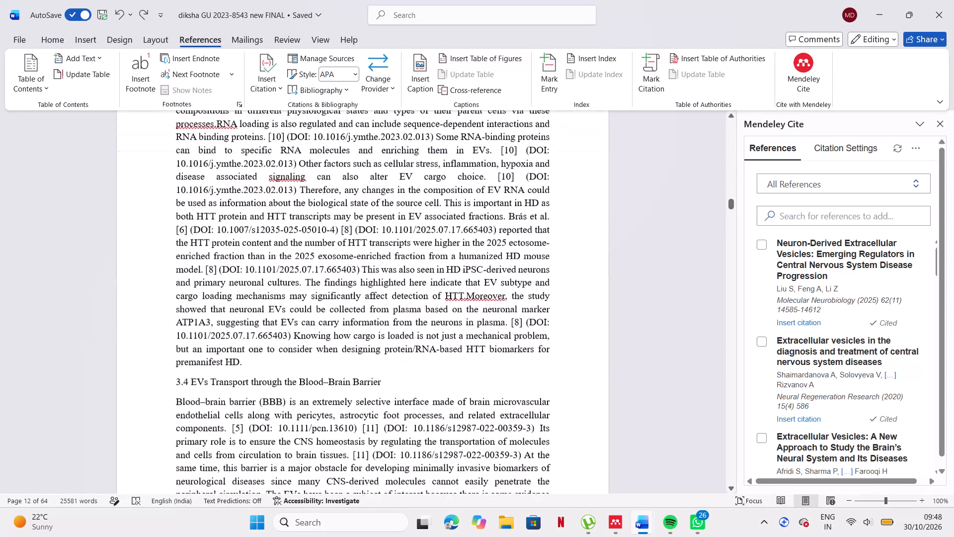
{"action": "scroll", "coordinate": [482, 405], "scroll_direction": "up", "scroll_amount": 1}
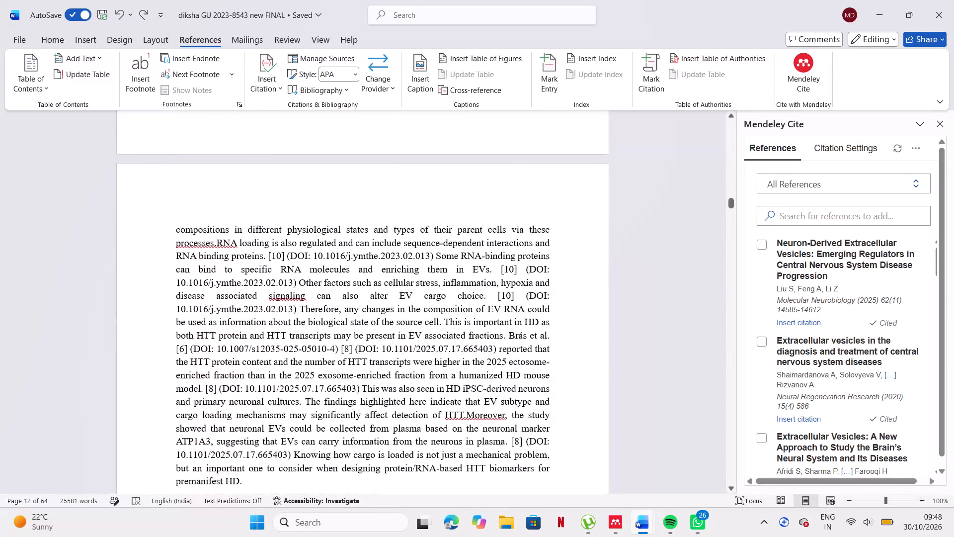
{"action": "scroll", "coordinate": [485, 374], "scroll_direction": "up", "scroll_amount": 1}
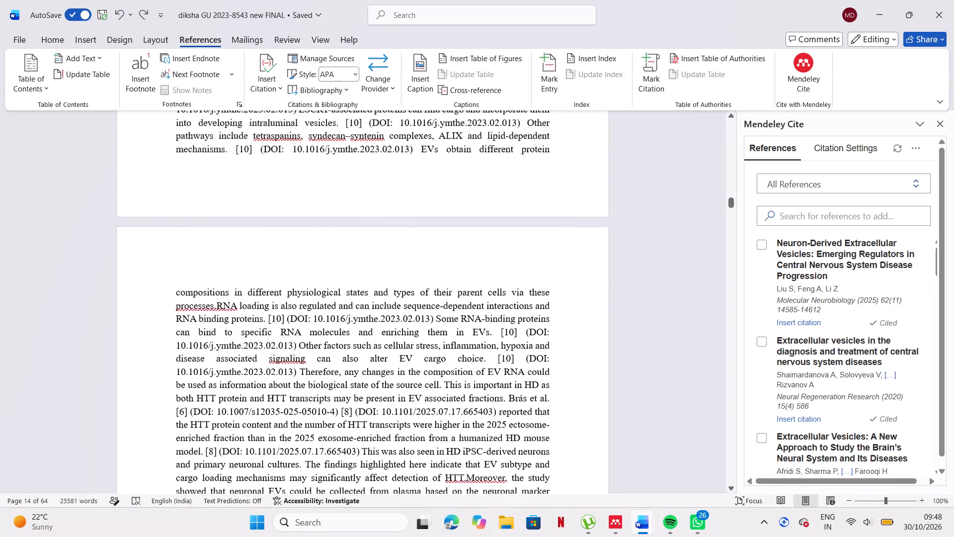
{"action": "scroll", "coordinate": [485, 374], "scroll_direction": "up", "scroll_amount": 3}
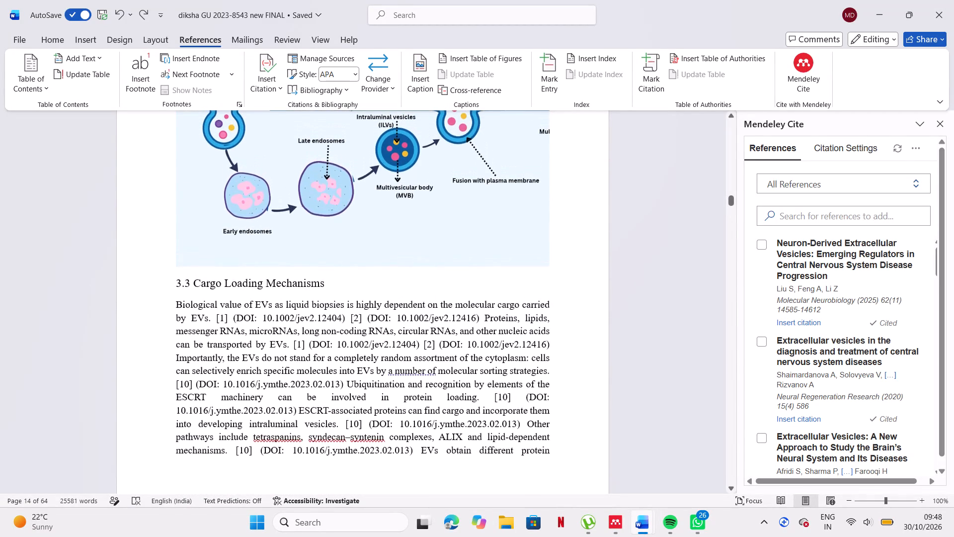
{"action": "scroll", "coordinate": [485, 374], "scroll_direction": "up", "scroll_amount": 11}
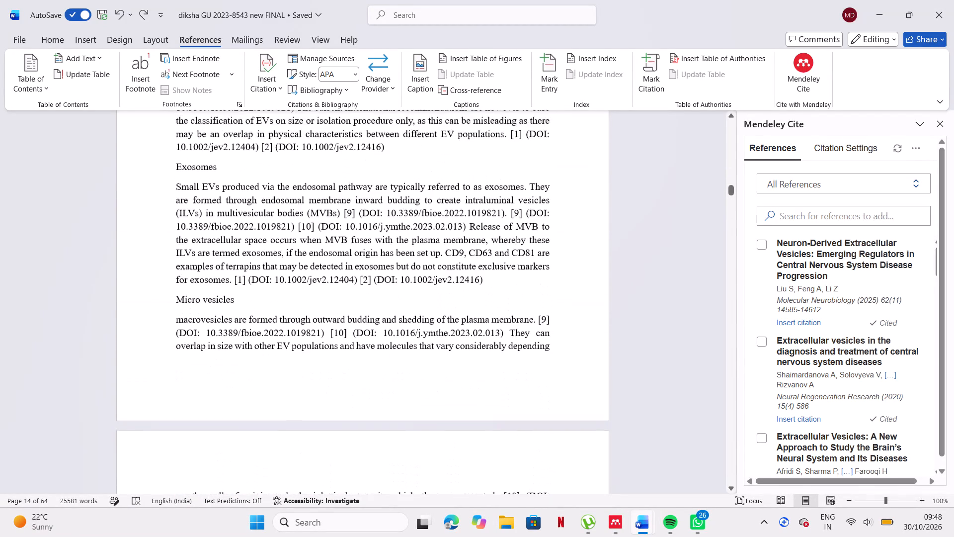
{"action": "scroll", "coordinate": [485, 374], "scroll_direction": "up", "scroll_amount": 3}
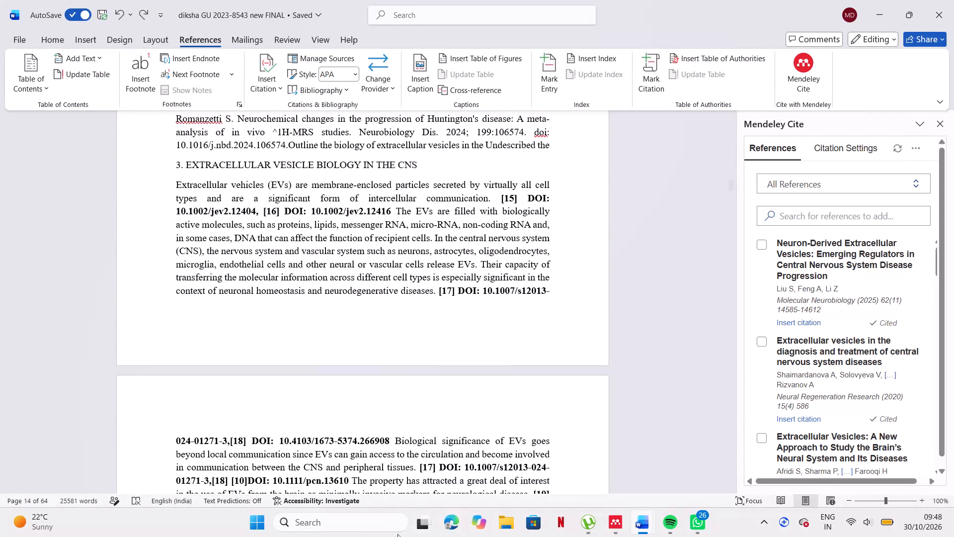
Bring up the Windows list of pinned apps and recent documents.
{"action": "left_click", "coordinate": [268, 525]}
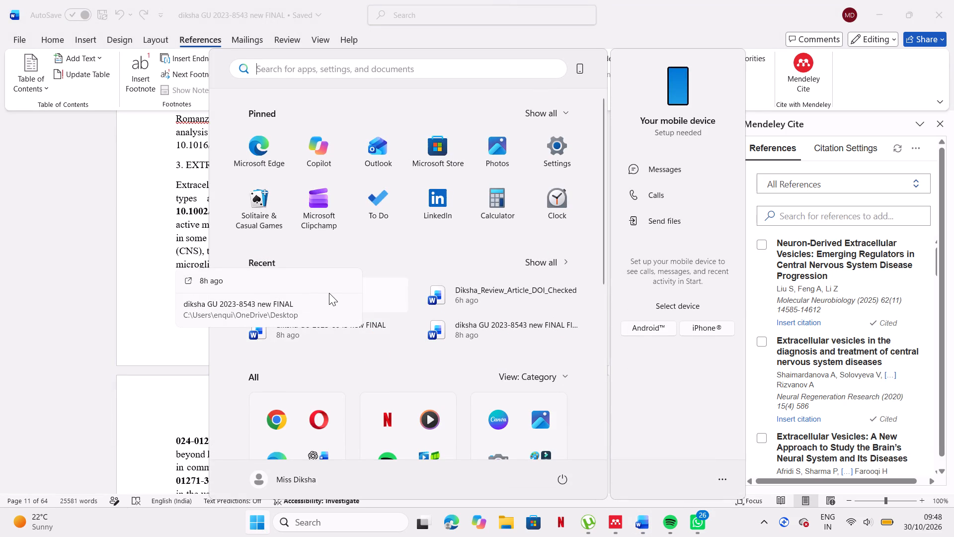
Launch the recently added Kuro app.
{"action": "left_click", "coordinate": [377, 291]}
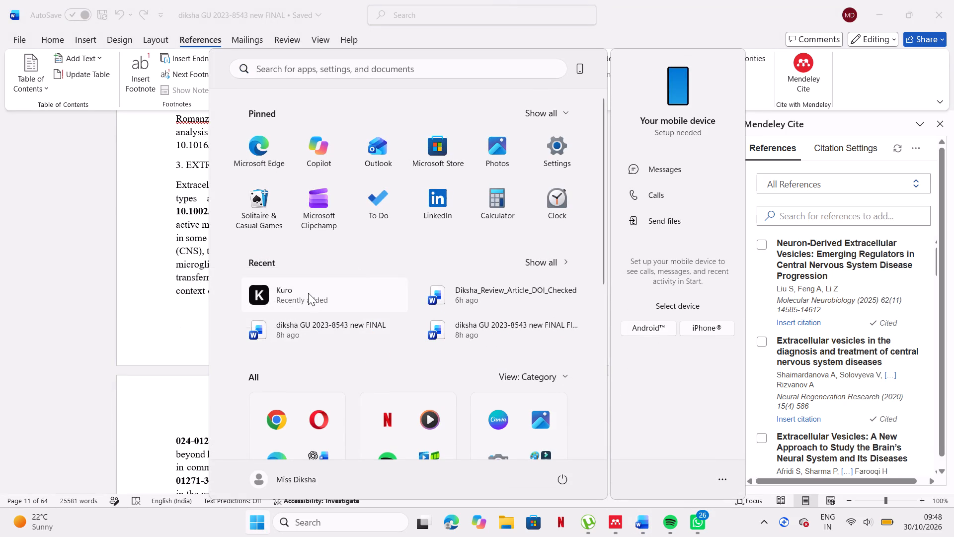
{"action": "left_click", "coordinate": [308, 293]}
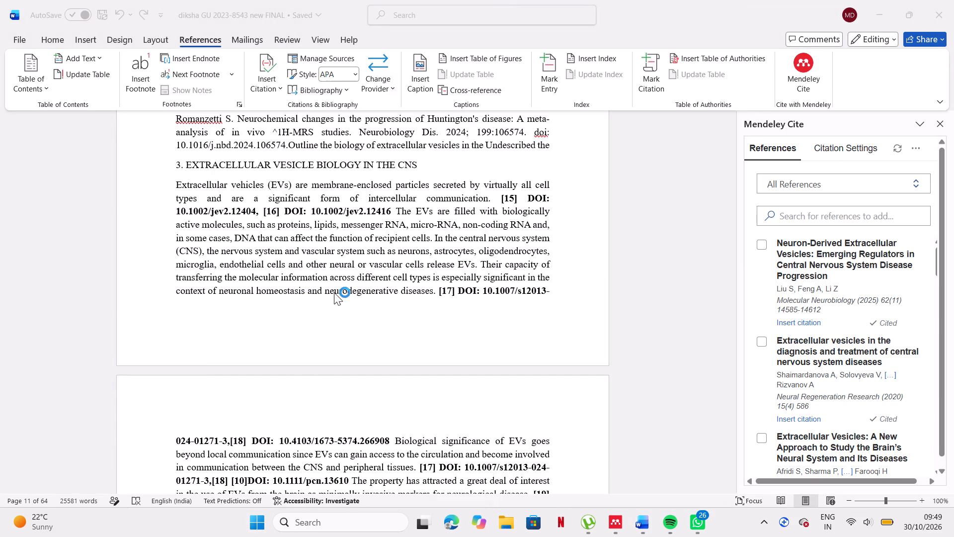
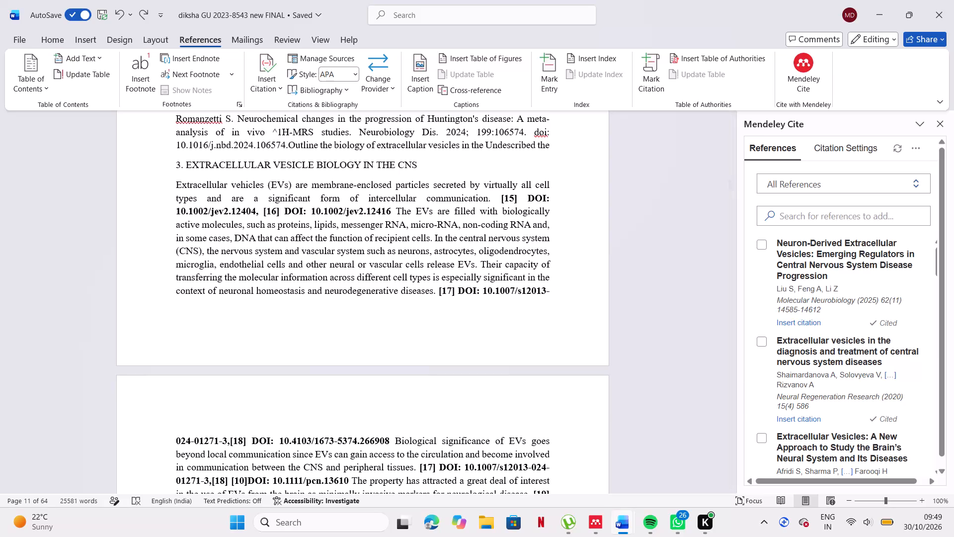
{"action": "scroll", "coordinate": [320, 194], "scroll_direction": "down", "scroll_amount": 2}
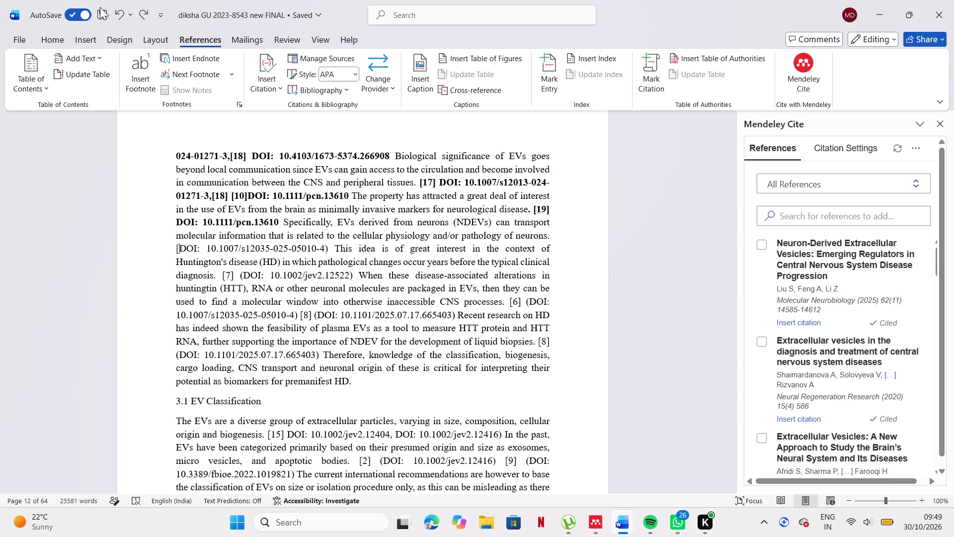
{"action": "left_click", "coordinate": [113, 12]}
{"action": "left_click", "coordinate": [113, 12]}
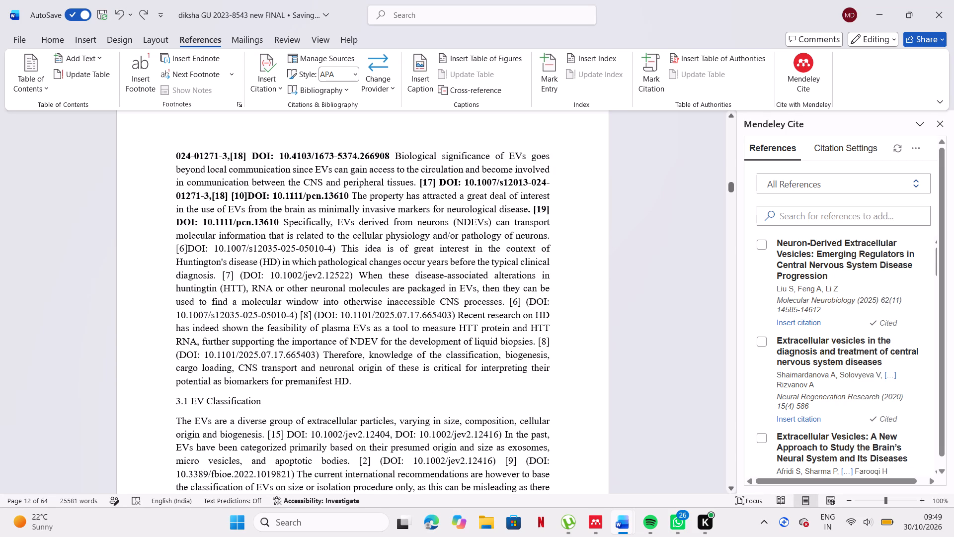
In 3.1 EV Classification, replace the typed [2] after "apoptotic bodies" with the Mendeley citation for "MISEV2023: An updated guide to EV research and applications".
{"action": "scroll", "coordinate": [517, 349], "scroll_direction": "down", "scroll_amount": 1}
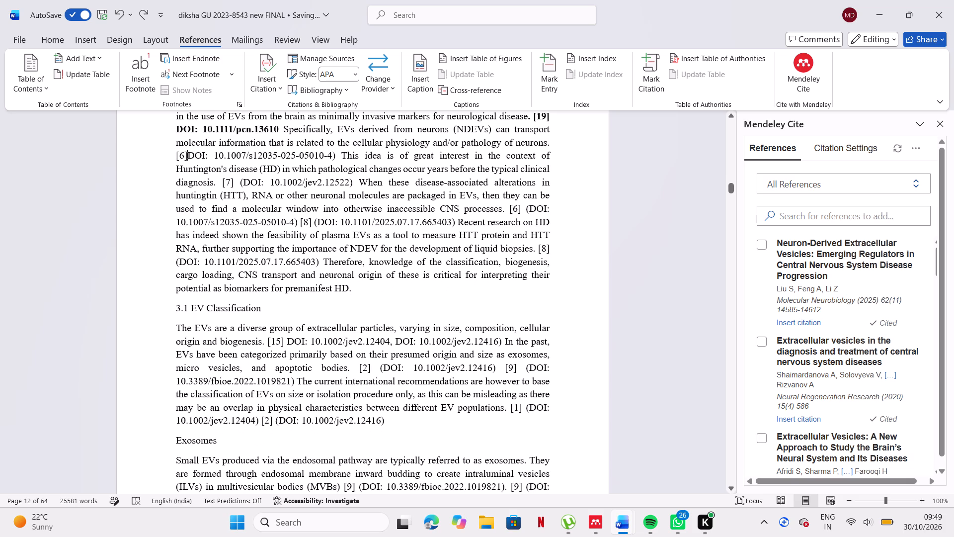
{"action": "scroll", "coordinate": [396, 360], "scroll_direction": "down", "scroll_amount": 1}
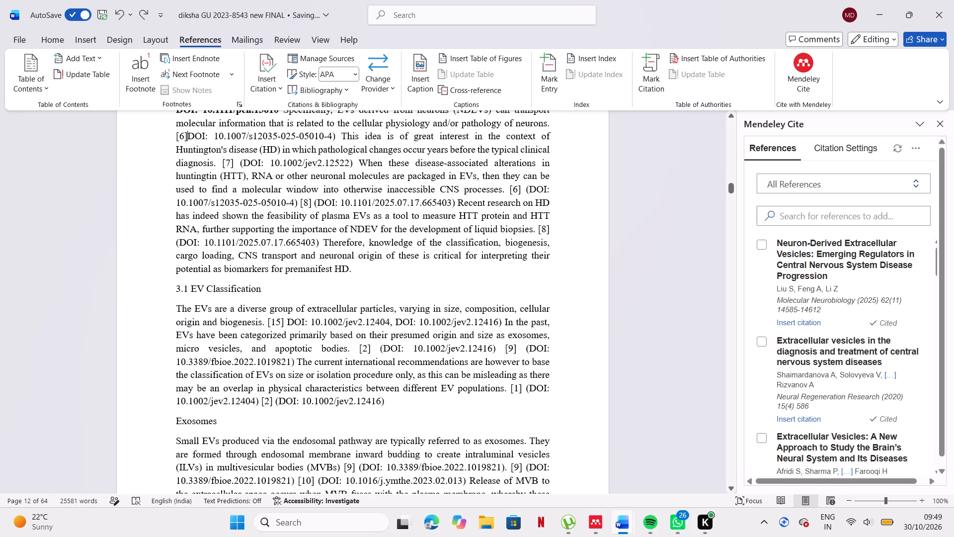
{"action": "left_click", "coordinate": [383, 352]}
{"action": "key", "text": "BackSpace"}
{"action": "key", "text": "BackSpace"}
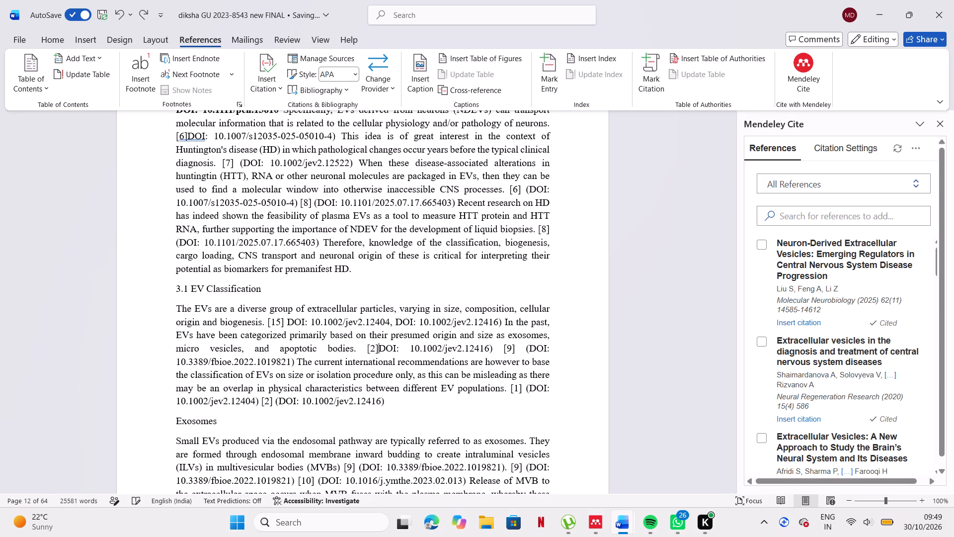
{"action": "key", "text": "BackSpace"}
{"action": "key", "text": "BackSpace"}
{"action": "key", "text": "BackSpace"}
{"action": "key", "text": "BackSpace"}
{"action": "key", "text": "space"}
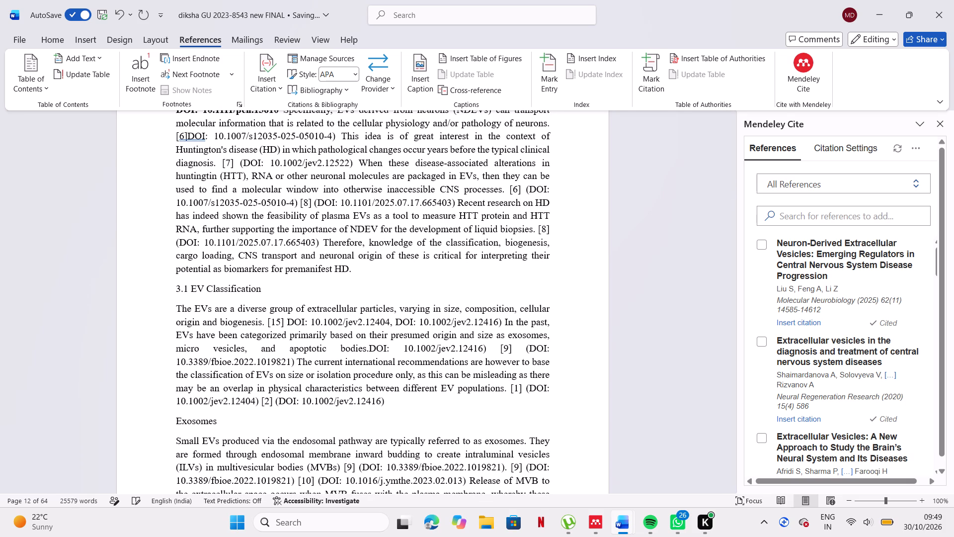
{"action": "scroll", "coordinate": [855, 395], "scroll_direction": "down", "scroll_amount": 1}
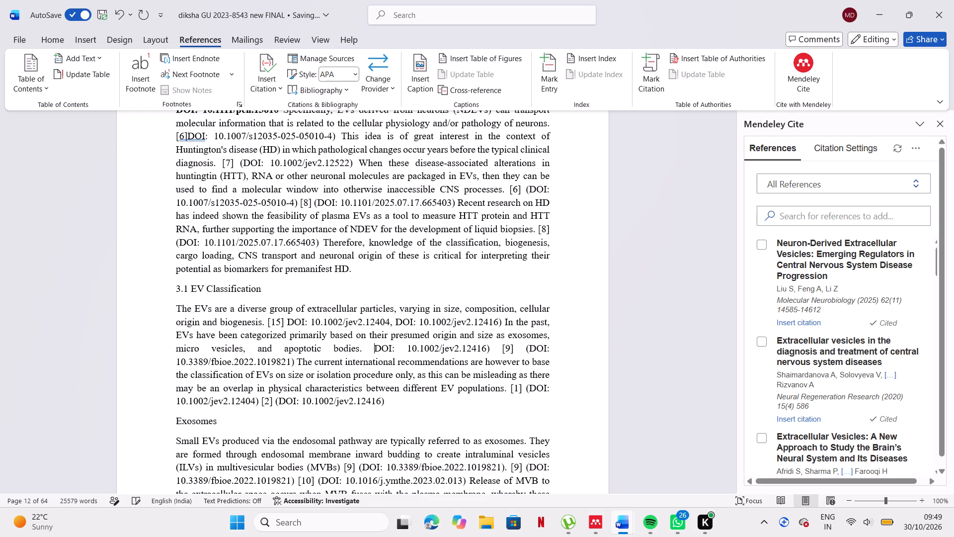
{"action": "scroll", "coordinate": [855, 395], "scroll_direction": "down", "scroll_amount": 1}
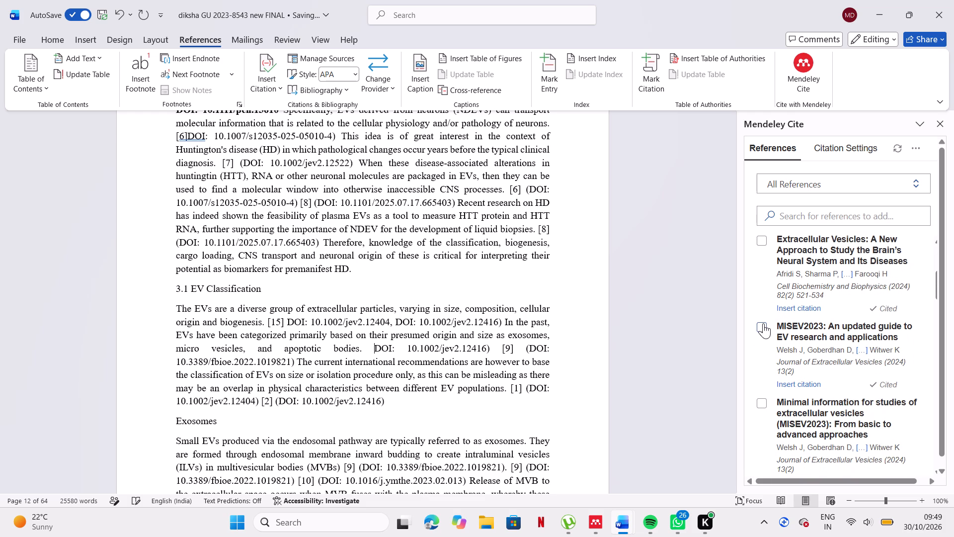
{"action": "left_click", "coordinate": [807, 380]}
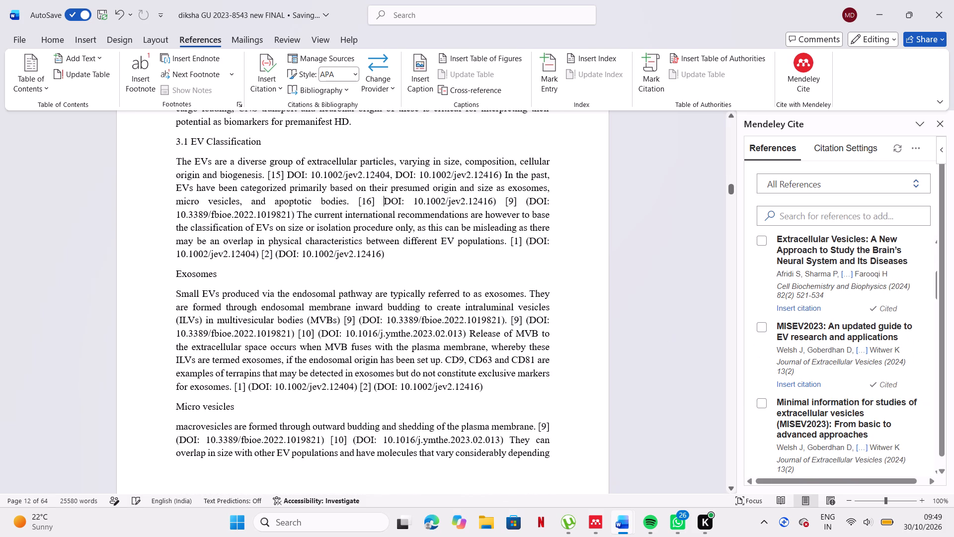
Replace the typed [1] after "different EV populations" with the Mendeley citation for "Minimal information for studies of extracellular vesicles (MISEV2023)", removing the DOI's opening parenthesis.
{"action": "left_click", "coordinate": [528, 239]}
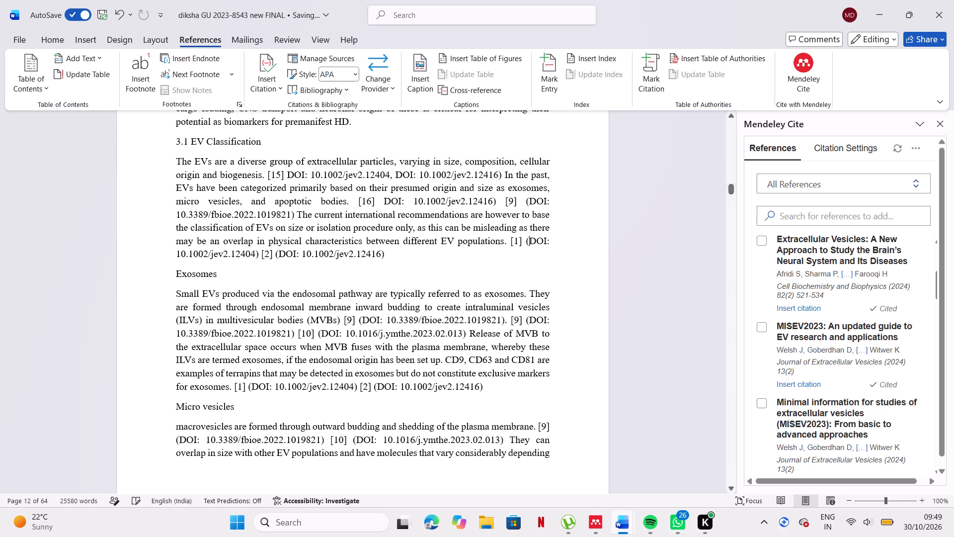
{"action": "key", "text": "BackSpace"}
{"action": "key", "text": "BackSpace"}
{"action": "key", "text": "BackSpace"}
{"action": "key", "text": "BackSpace"}
{"action": "key", "text": "BackSpace"}
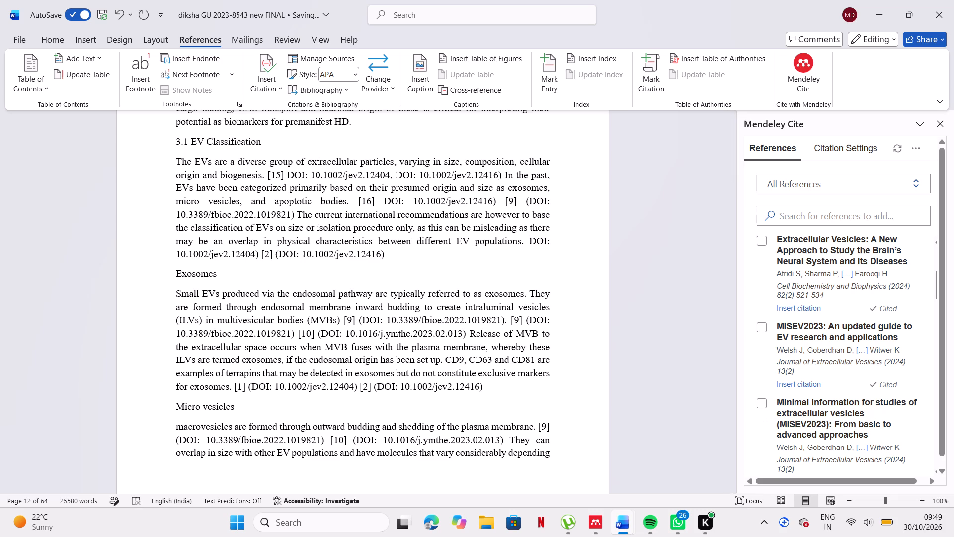
{"action": "scroll", "coordinate": [794, 455], "scroll_direction": "down", "scroll_amount": 1}
{"action": "left_click", "coordinate": [804, 413]}
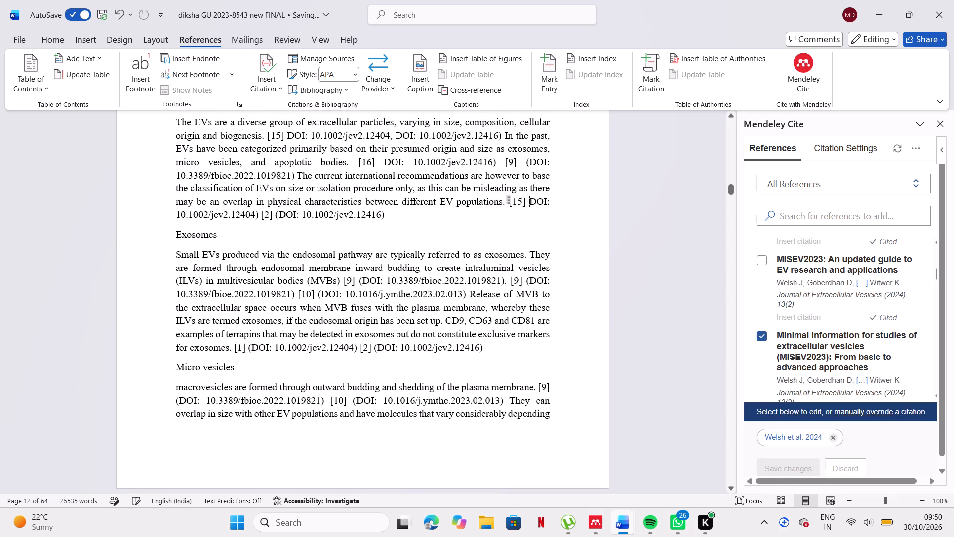
Replace the typed [2] closing the EV Classification paragraph with the Mendeley citation for "MISEV2023: An updated guide", removing the DOI's opening parenthesis.
{"action": "left_click", "coordinate": [278, 211]}
{"action": "key", "text": "BackSpace"}
{"action": "key", "text": "BackSpace"}
{"action": "key", "text": "BackSpace"}
{"action": "key", "text": "BackSpace"}
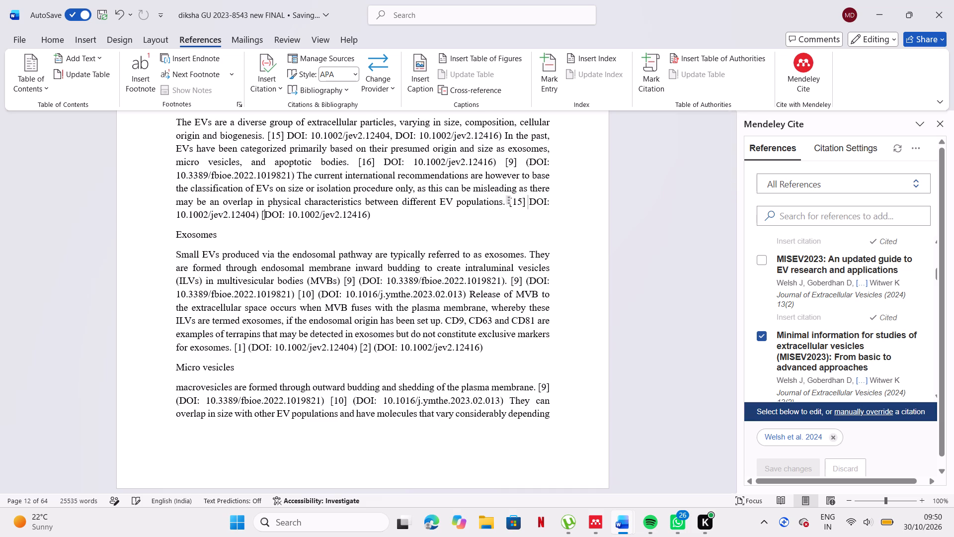
{"action": "key", "text": "BackSpace"}
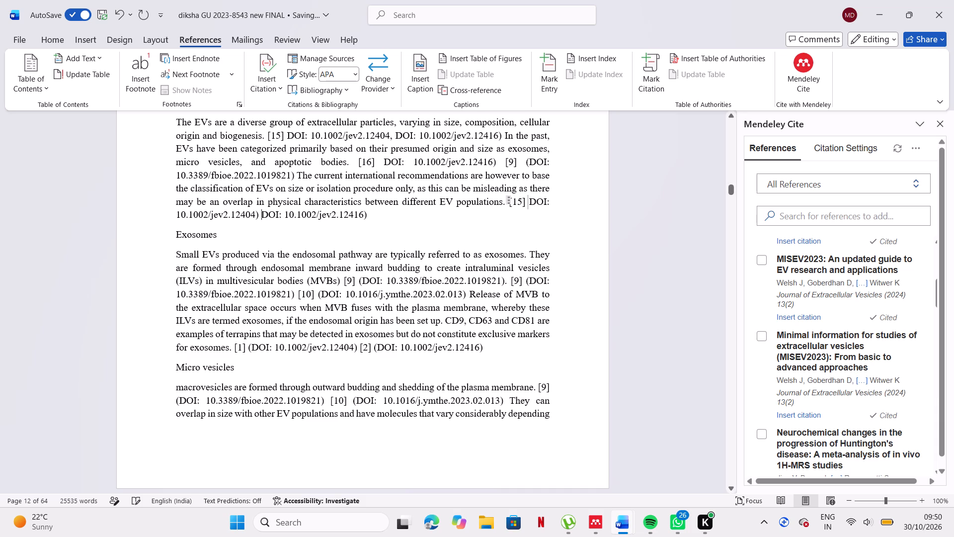
{"action": "left_click", "coordinate": [796, 316]}
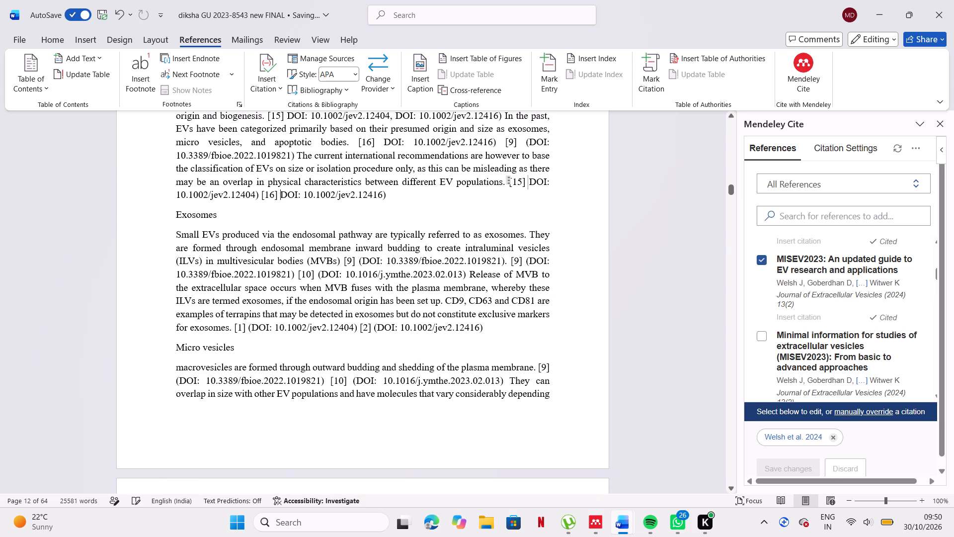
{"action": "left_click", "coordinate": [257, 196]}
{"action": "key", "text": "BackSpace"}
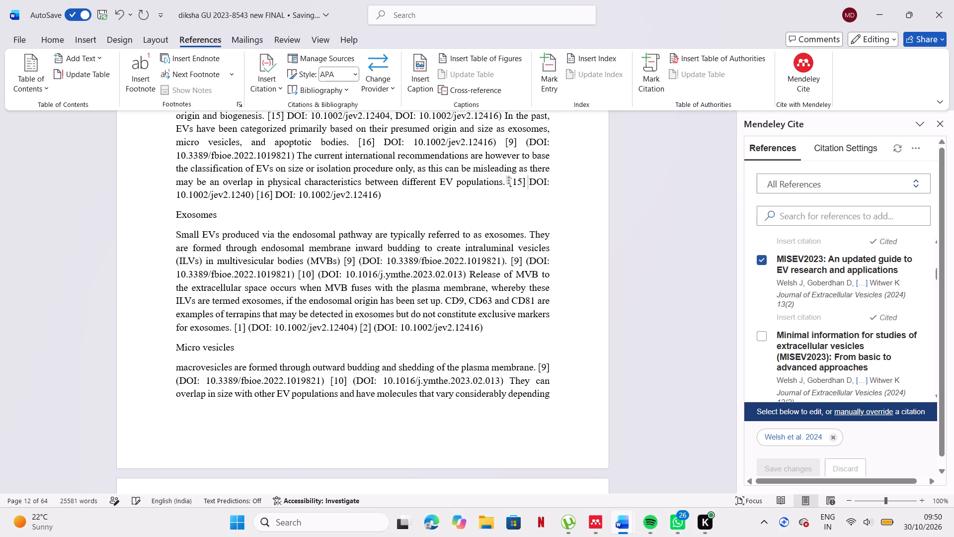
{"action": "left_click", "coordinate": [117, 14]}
At the end of the EV Classification paragraph, replace the closing parenthesis after jev2.12404 with a comma and after jev2.12416 with a period.
{"action": "left_click", "coordinate": [259, 194]}
{"action": "key", "text": "BackSpace"}
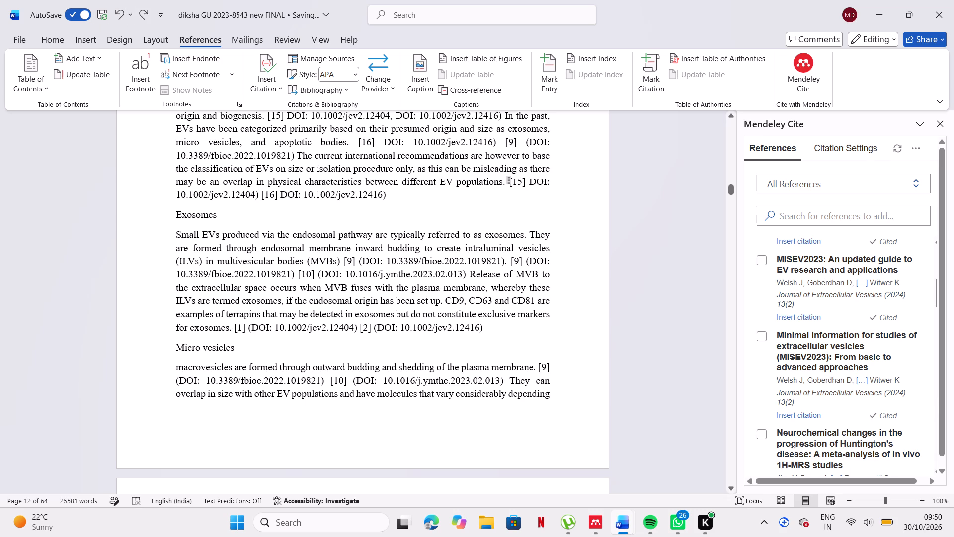
{"action": "key", "text": "comma"}
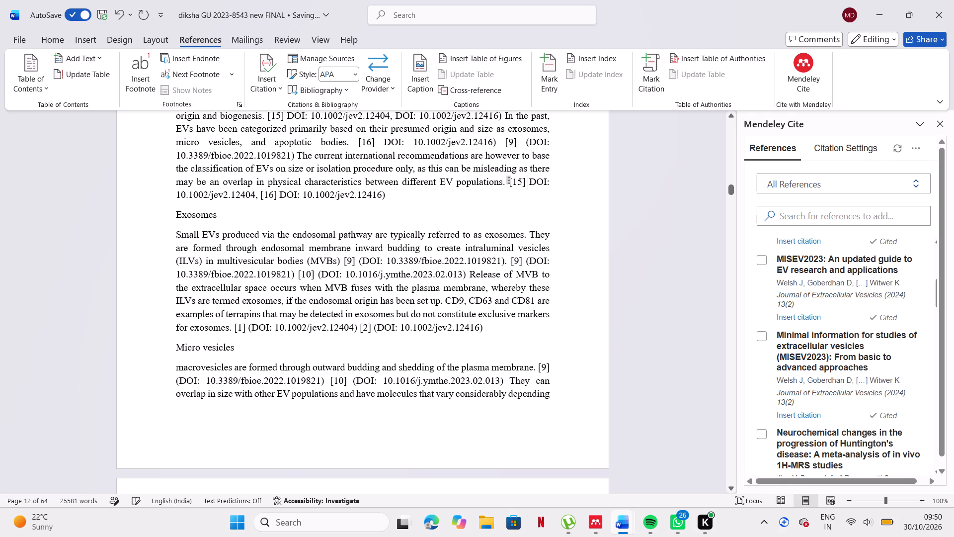
{"action": "left_click", "coordinate": [407, 201]}
{"action": "key", "text": "BackSpace"}
{"action": "key", "text": "period"}
At the end of the Exosomes paragraph, replace ") [2]" with a comma and the Mendeley citation for "MISEV2023: An updated guide to EV research and applications".
{"action": "scroll", "coordinate": [447, 282], "scroll_direction": "down", "scroll_amount": 2}
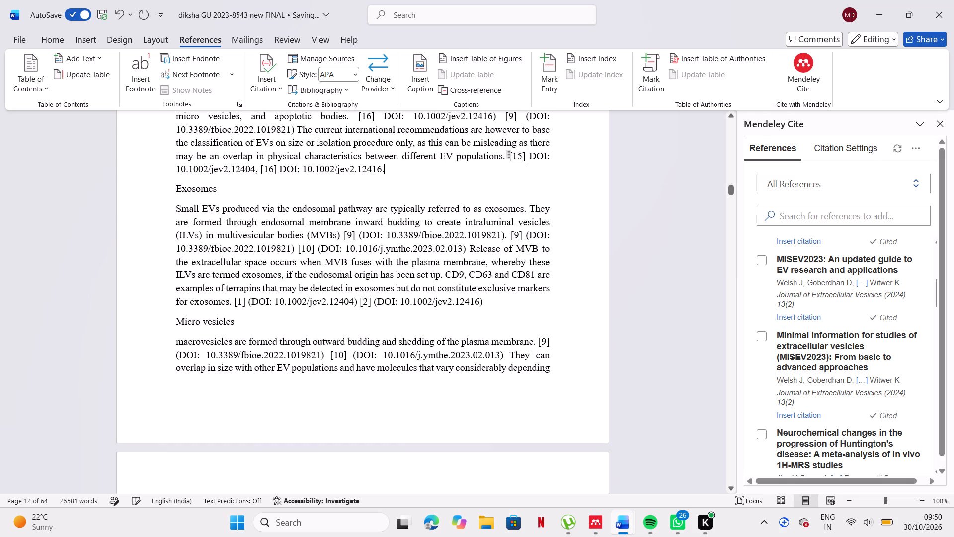
{"action": "scroll", "coordinate": [447, 282], "scroll_direction": "down", "scroll_amount": 1}
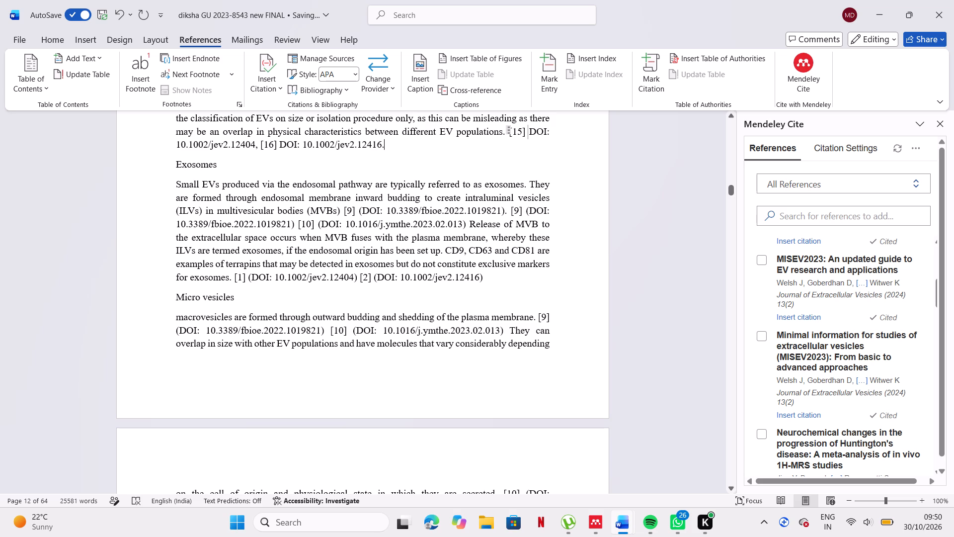
{"action": "left_click_drag", "start_coordinate": [374, 278], "coordinate": [358, 278]}
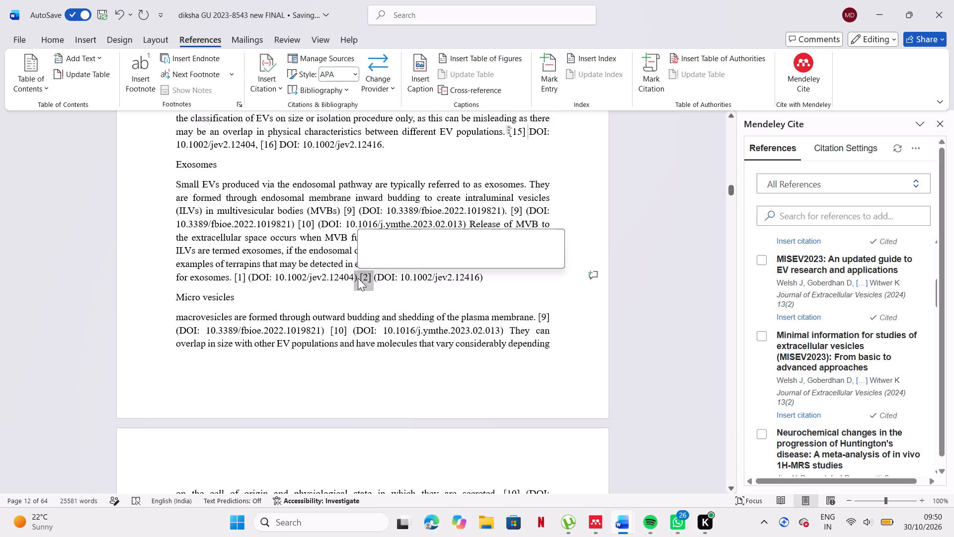
{"action": "key", "text": "BackSpace"}
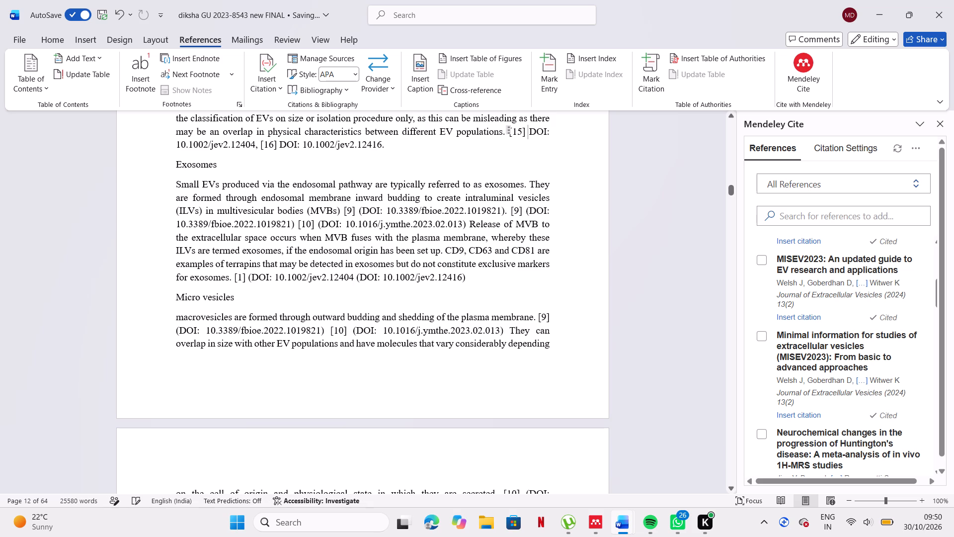
{"action": "key", "text": "comma"}
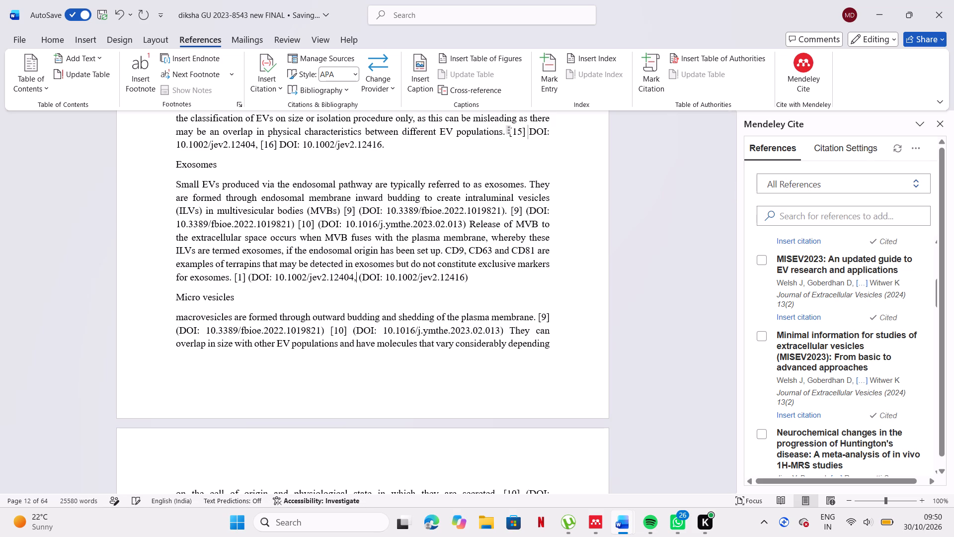
{"action": "left_click", "coordinate": [804, 319]}
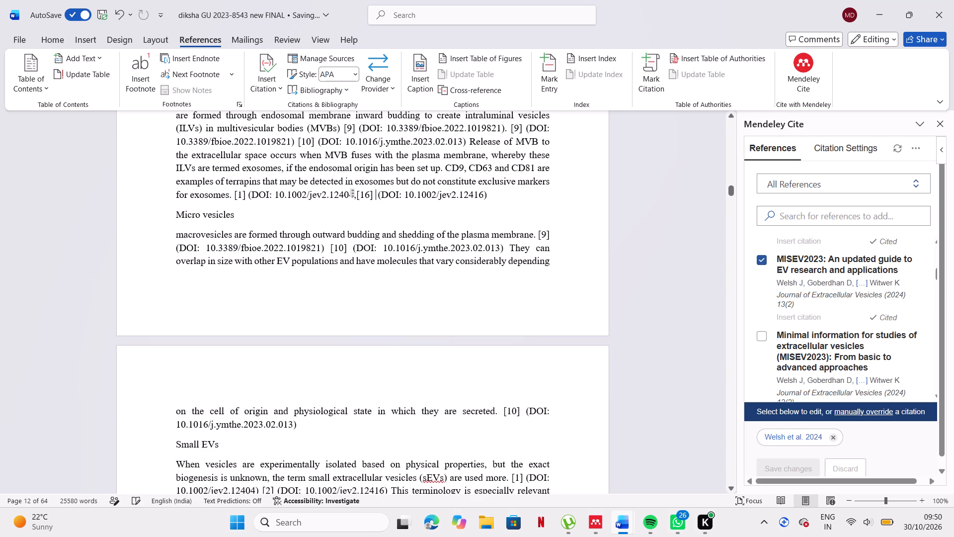
Replace the typed [1] and opening parenthesis after "markers for exosomes" with the Mendeley citation for "Minimal information for studies of extracellular vesicles (MISEV2023)".
{"action": "left_click", "coordinate": [252, 194]}
{"action": "key", "text": "BackSpace"}
{"action": "key", "text": "BackSpace"}
{"action": "key", "text": "BackSpace"}
{"action": "key", "text": "BackSpace"}
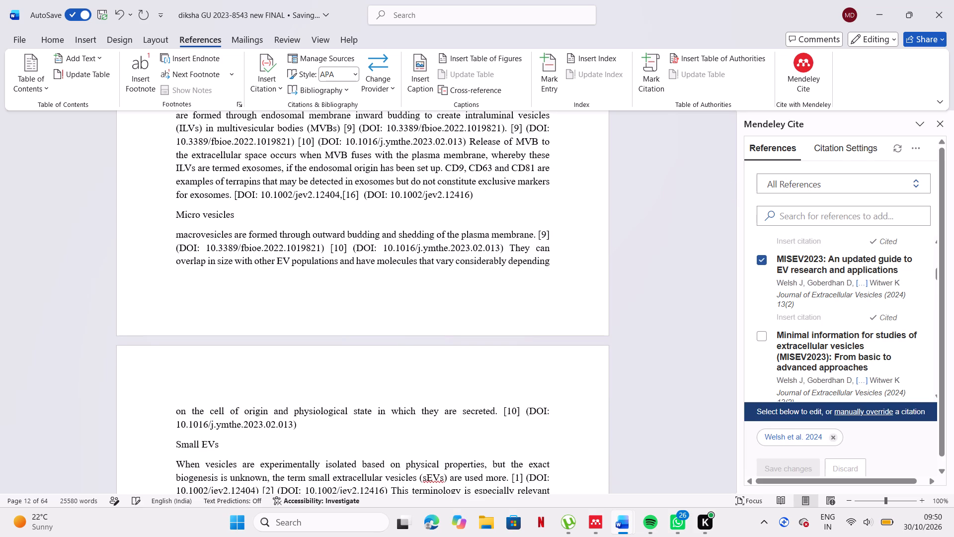
{"action": "key", "text": "BackSpace"}
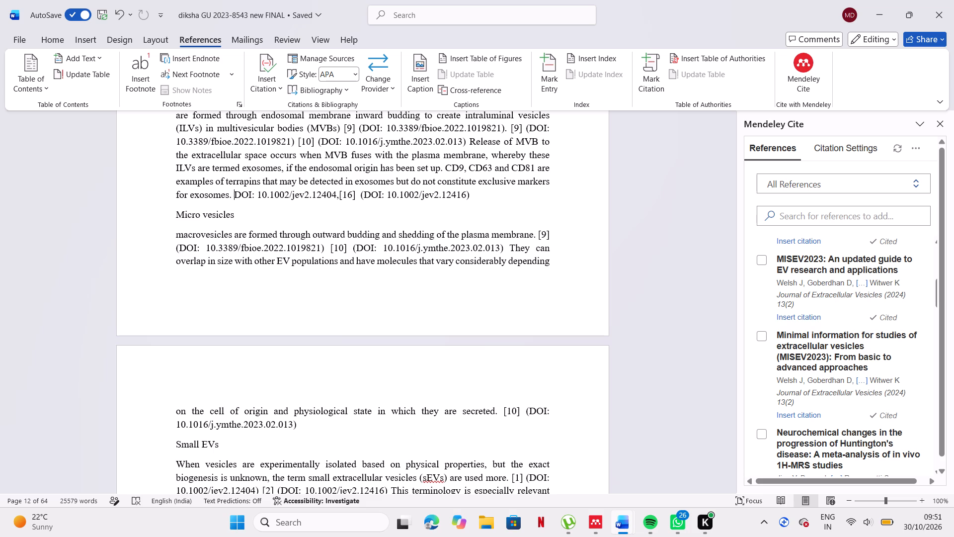
{"action": "left_click", "coordinate": [795, 412]}
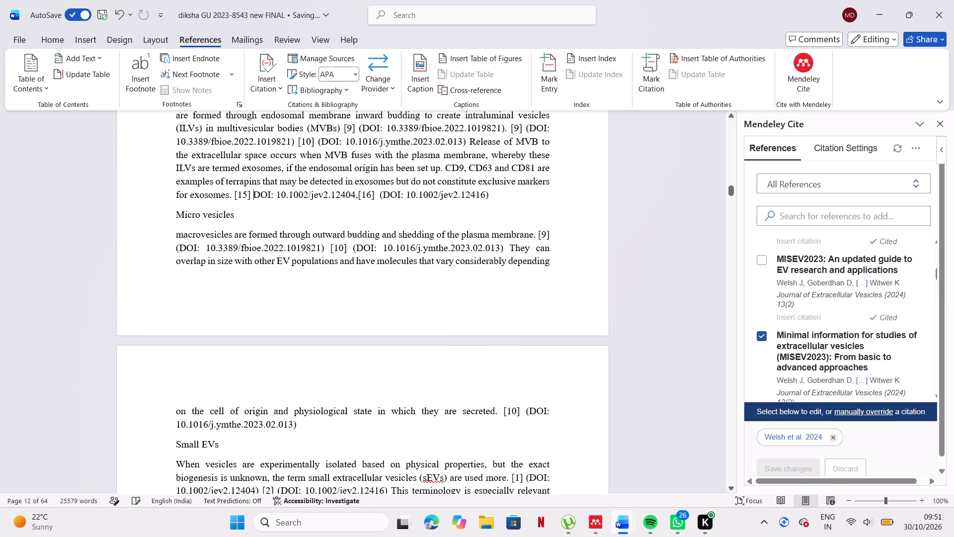
In Small EVs, replace the typed [1] and parenthesis after "rather than exosomes" with the Mendeley citation for "Minimal information for studies of extracellular vesicles (MISEV2023)".
{"action": "scroll", "coordinate": [391, 326], "scroll_direction": "down", "scroll_amount": 1}
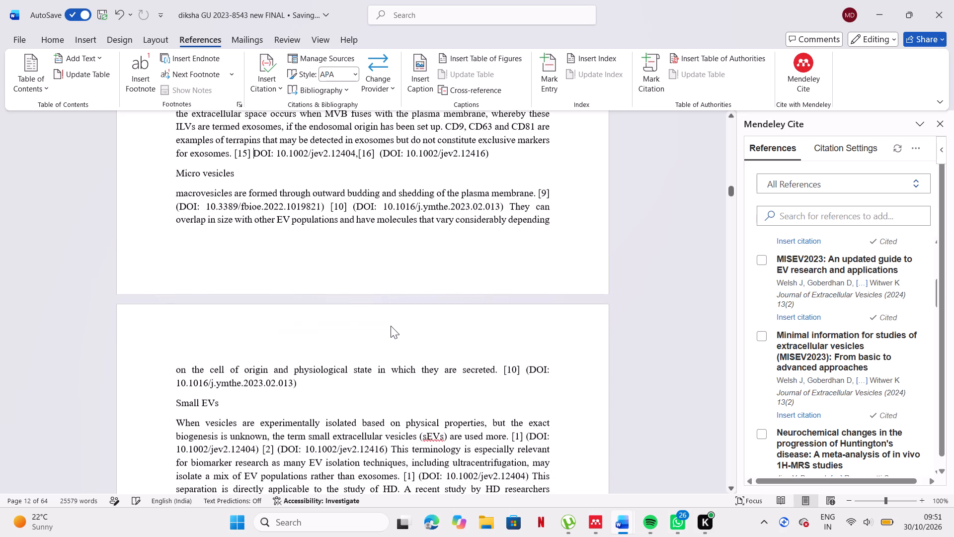
{"action": "scroll", "coordinate": [391, 326], "scroll_direction": "down", "scroll_amount": 2}
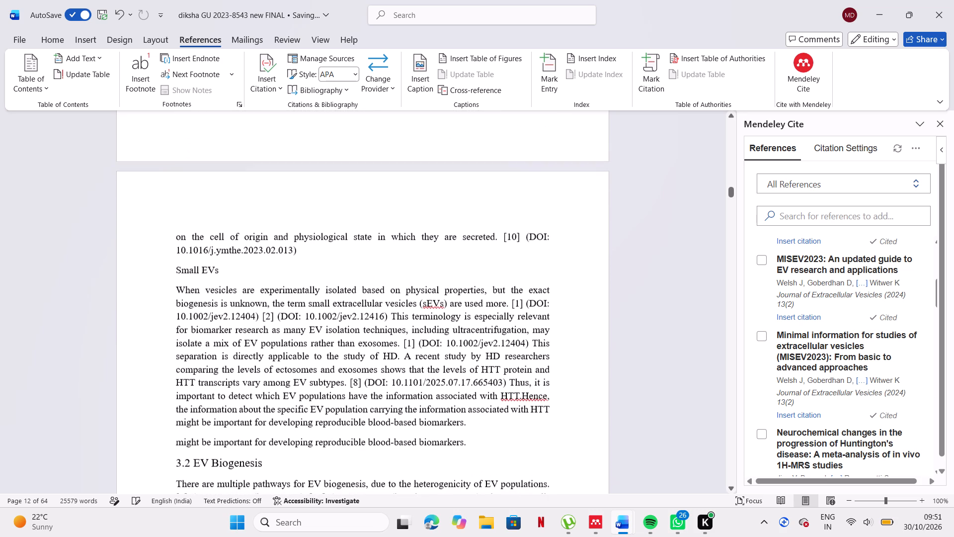
{"action": "left_click", "coordinate": [419, 342]}
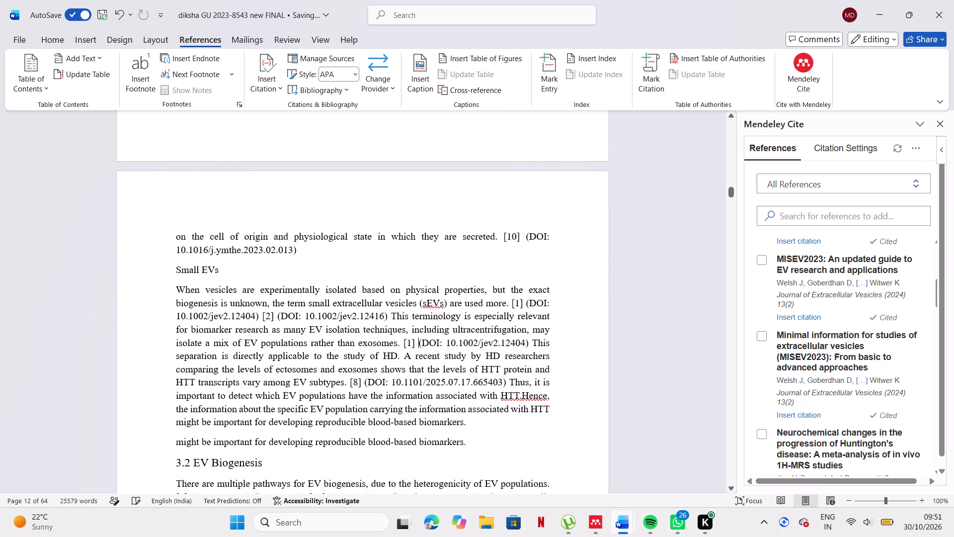
{"action": "left_click", "coordinate": [422, 341]}
{"action": "key", "text": "BackSpace"}
{"action": "key", "text": "BackSpace"}
{"action": "key", "text": "BackSpace"}
{"action": "key", "text": "BackSpace"}
{"action": "key", "text": "BackSpace"}
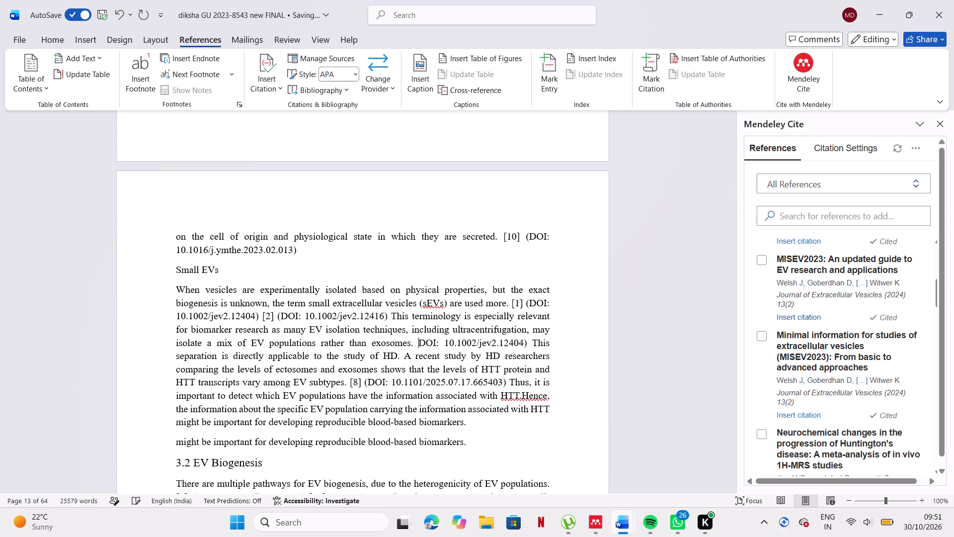
{"action": "left_click", "coordinate": [787, 411]}
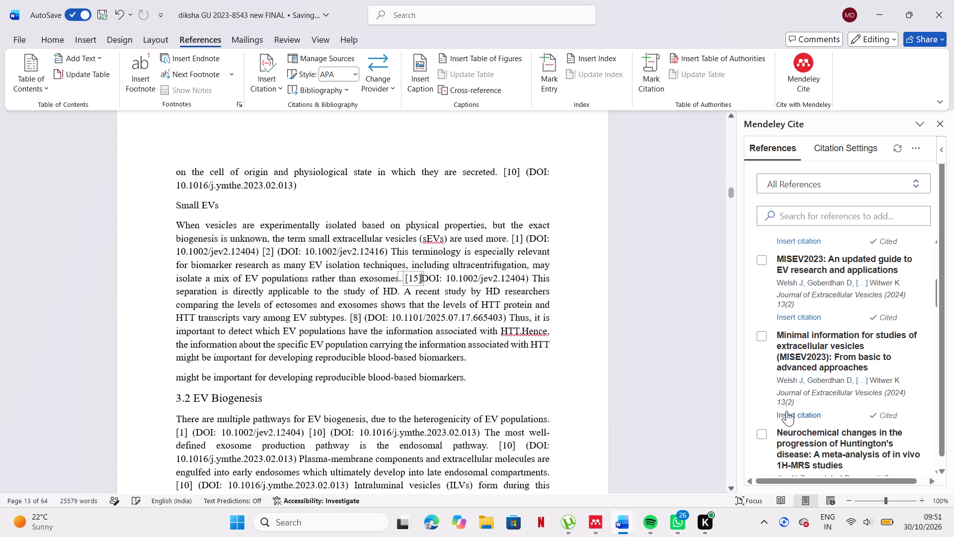
In Small EVs, replace the closing parenthesis after 10.1002/jev2.12404 in the "rather than exosomes" citation with a period.
{"action": "left_click", "coordinate": [527, 201]}
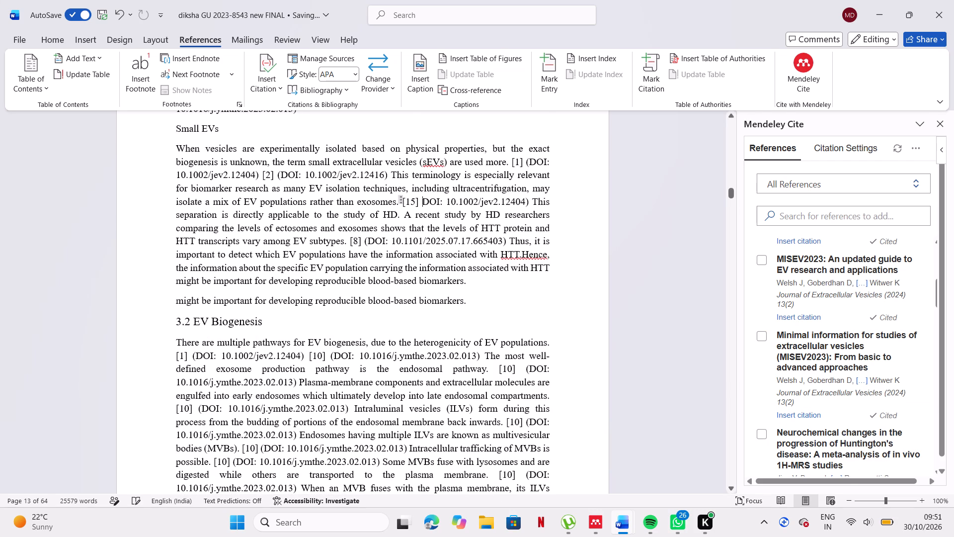
{"action": "key", "text": "BackSpace"}
{"action": "key", "text": "period"}
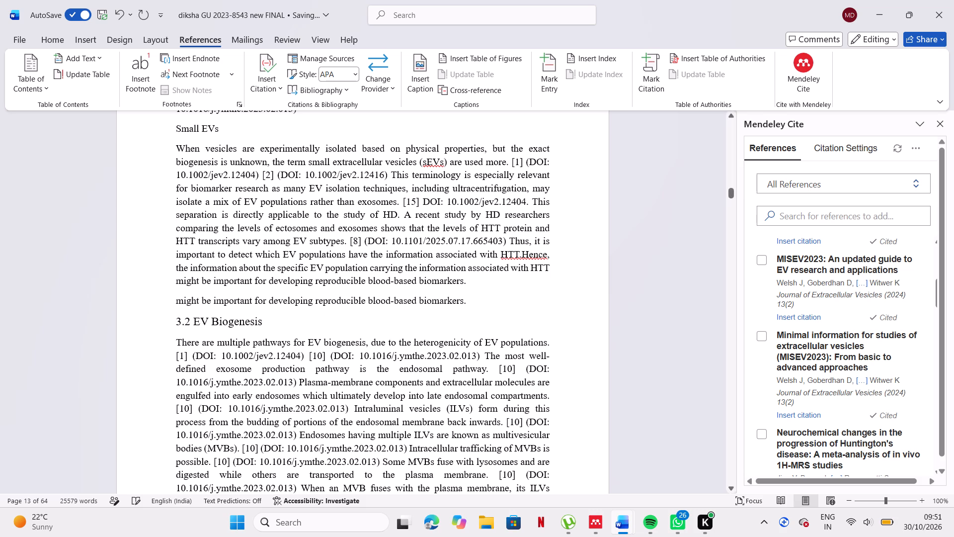
In Small EVs, replace the typed [2] and opening parenthesis before jev2.12416 with the Mendeley citation for "MISEV2023: An updated guide to EV research and applications".
{"action": "left_click", "coordinate": [279, 177]}
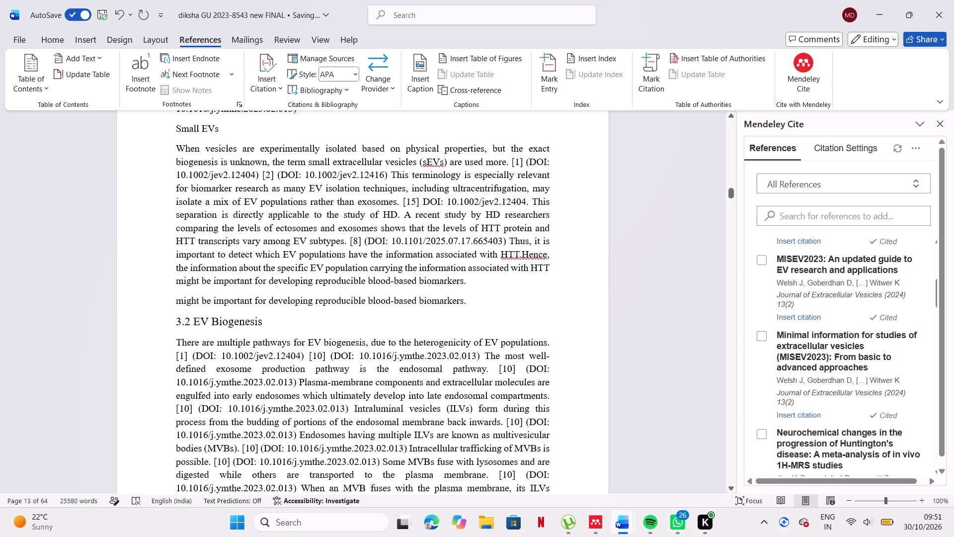
{"action": "left_click", "coordinate": [282, 177]}
{"action": "key", "text": "BackSpace"}
{"action": "key", "text": "BackSpace"}
{"action": "key", "text": "BackSpace"}
{"action": "key", "text": "BackSpace"}
{"action": "key", "text": "BackSpace"}
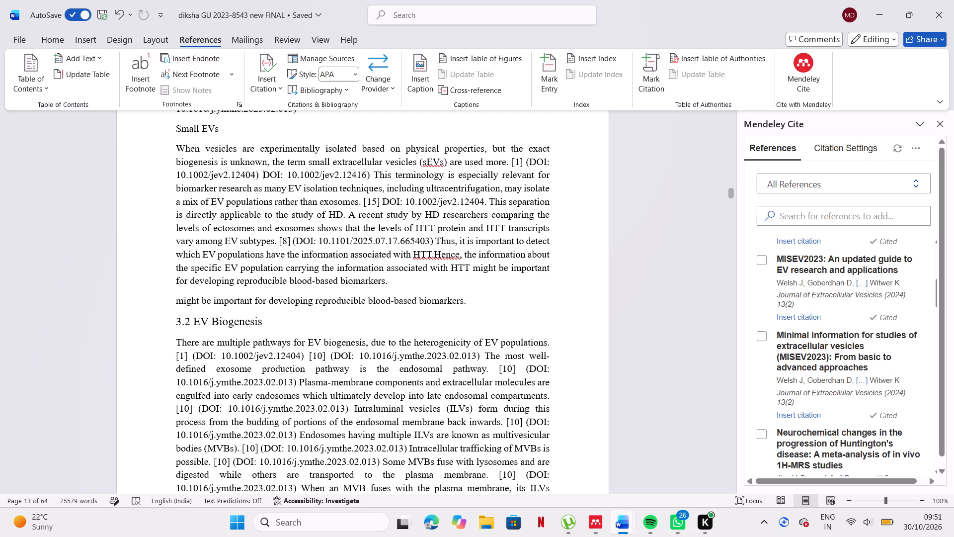
{"action": "left_click", "coordinate": [788, 320]}
Replace the typed [1] and opening parenthesis after "are used more" with the Mendeley citation for "Minimal information for studies of extracellular vesicles (MISEV2023)".
{"action": "left_click", "coordinate": [530, 164]}
{"action": "key", "text": "BackSpace"}
{"action": "key", "text": "BackSpace"}
{"action": "key", "text": "BackSpace"}
{"action": "key", "text": "BackSpace"}
{"action": "key", "text": "BackSpace"}
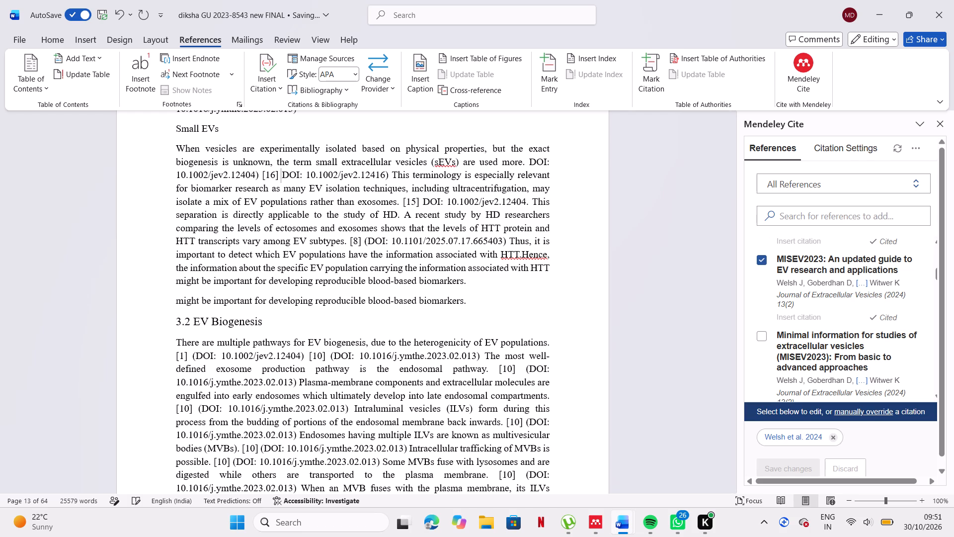
{"action": "left_click", "coordinate": [762, 257]}
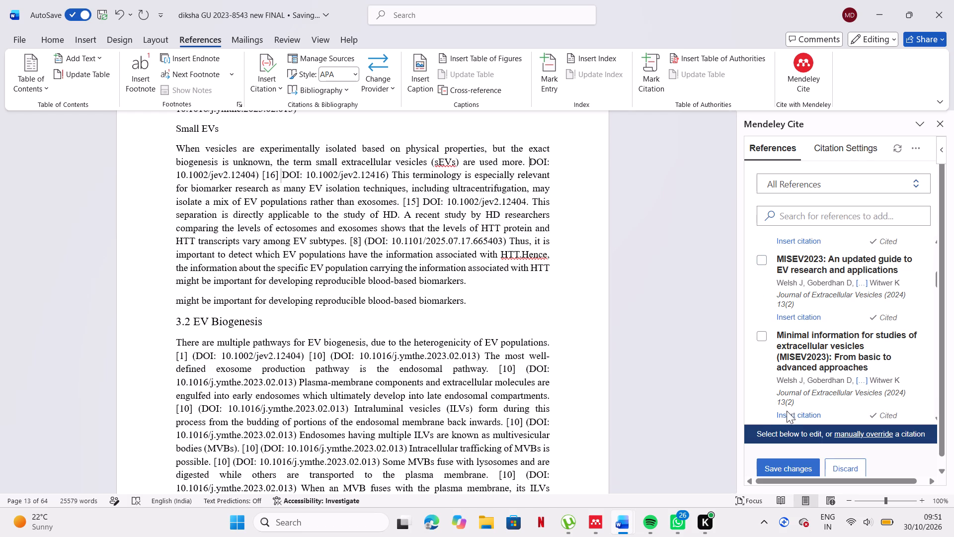
{"action": "left_click", "coordinate": [787, 413]}
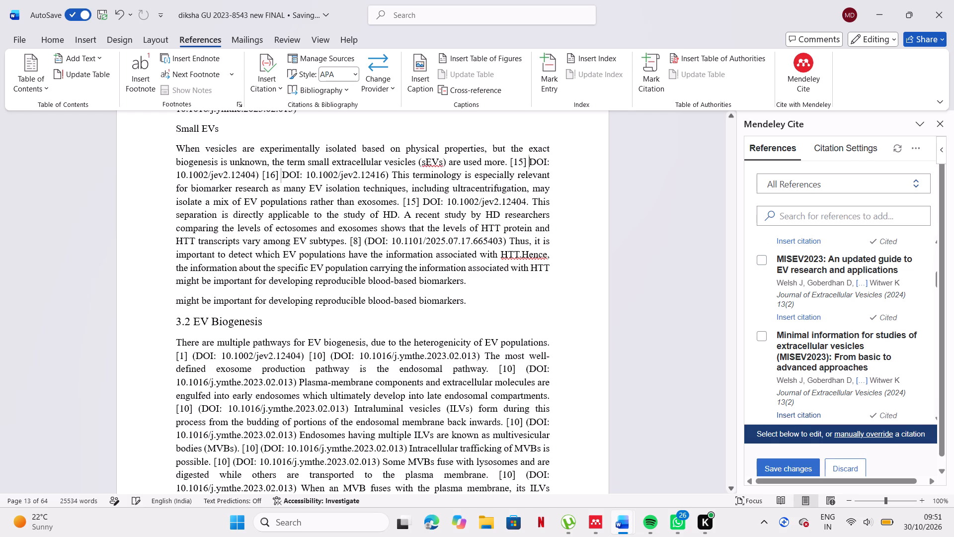
{"action": "left_click", "coordinate": [609, 272]}
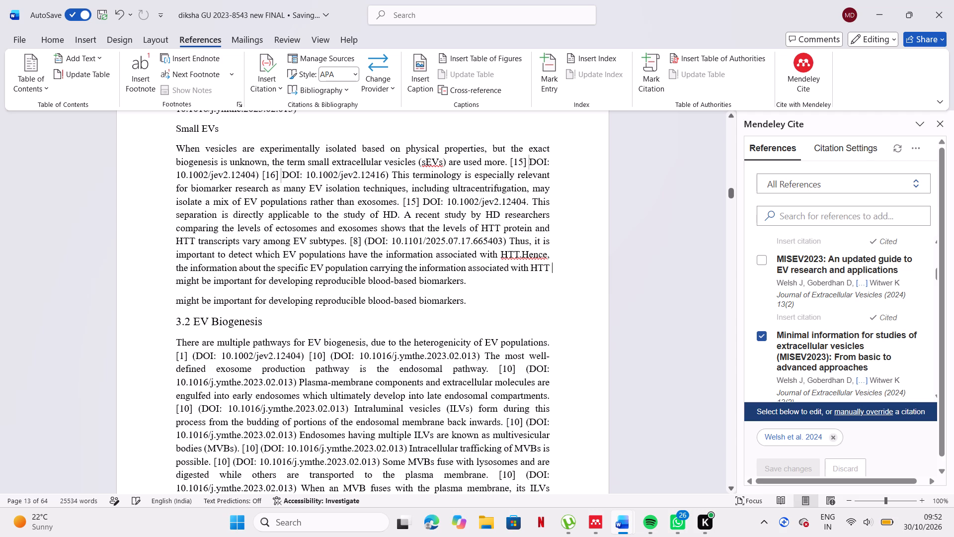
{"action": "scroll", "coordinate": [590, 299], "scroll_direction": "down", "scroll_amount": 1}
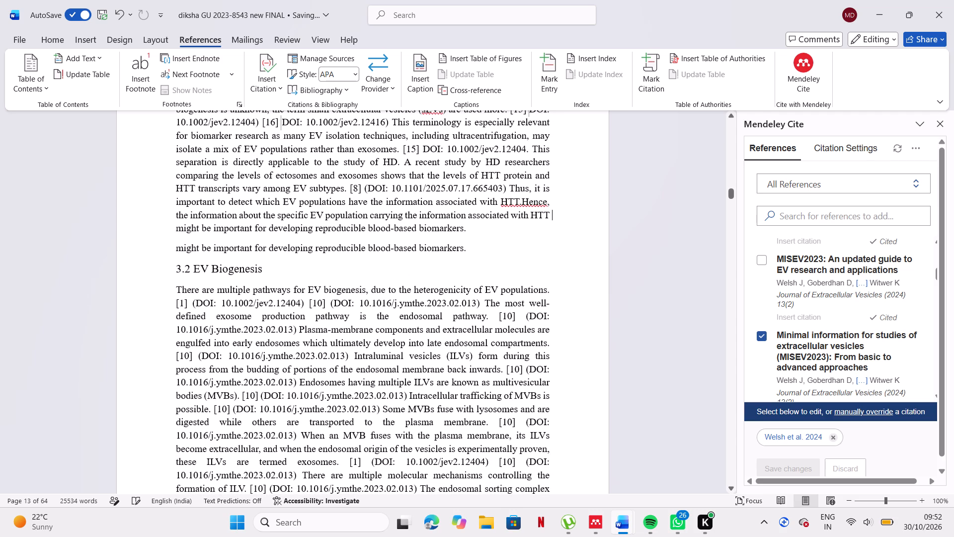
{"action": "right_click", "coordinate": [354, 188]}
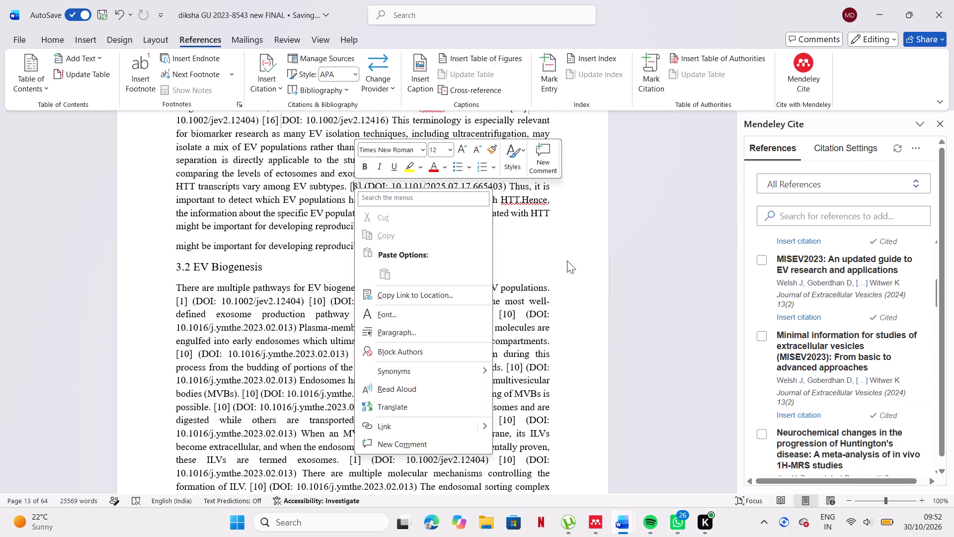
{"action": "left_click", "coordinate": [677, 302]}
In 3.3 Cargo Loading Mechanisms, replace the first typed [1] and opening parenthesis with the Mendeley citation for "Minimal information for studies of extracellular vesicles (MISEV2023)".
{"action": "scroll", "coordinate": [517, 309], "scroll_direction": "down", "scroll_amount": 1}
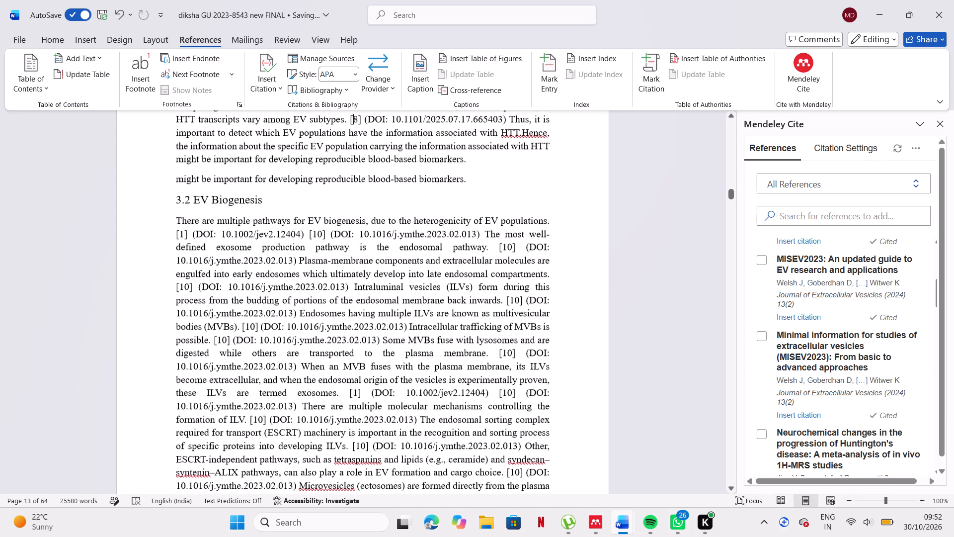
{"action": "scroll", "coordinate": [517, 309], "scroll_direction": "down", "scroll_amount": 3}
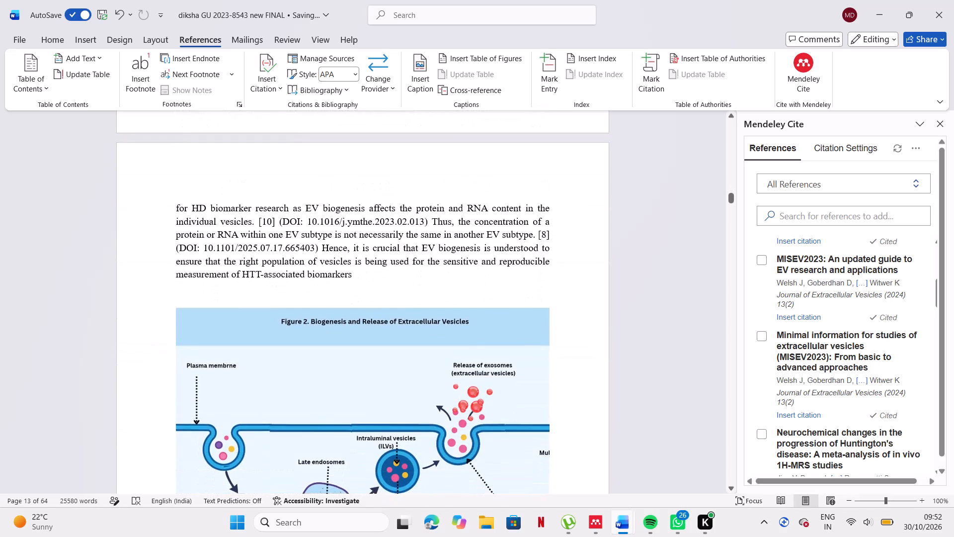
{"action": "scroll", "coordinate": [517, 309], "scroll_direction": "down", "scroll_amount": 3}
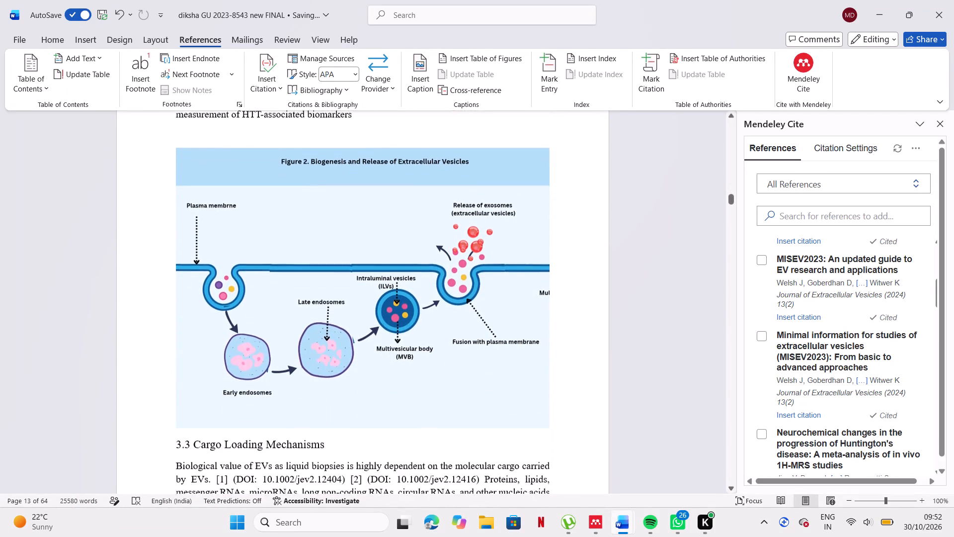
{"action": "scroll", "coordinate": [517, 309], "scroll_direction": "down", "scroll_amount": 3}
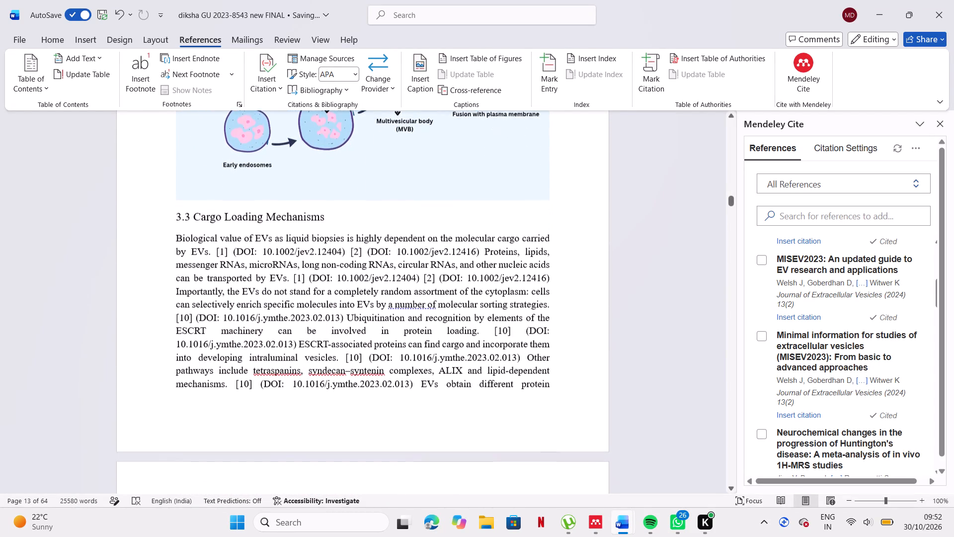
{"action": "left_click", "coordinate": [241, 241]}
{"action": "left_click", "coordinate": [236, 241]}
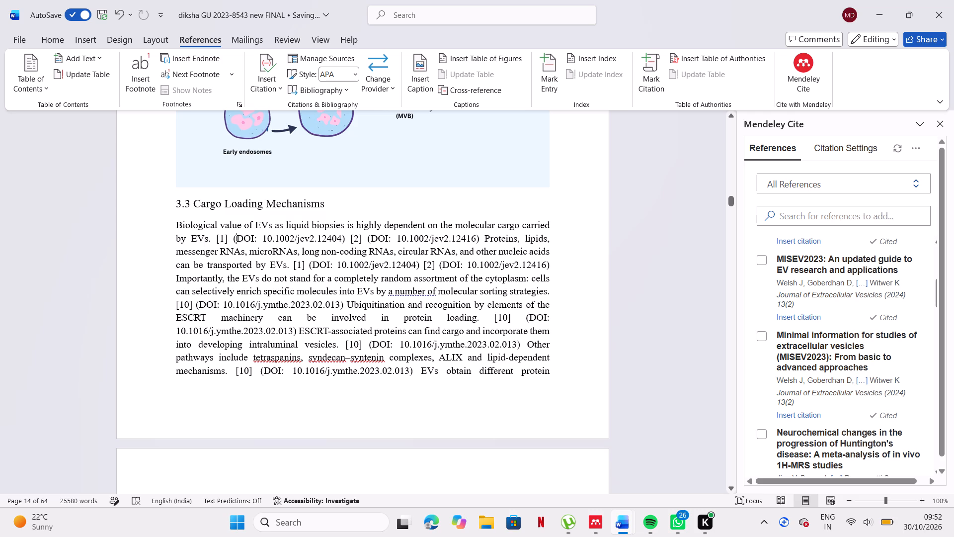
{"action": "key", "text": "BackSpace"}
{"action": "key", "text": "BackSpace"}
{"action": "key", "text": "BackSpace"}
{"action": "key", "text": "BackSpace"}
{"action": "key", "text": "BackSpace"}
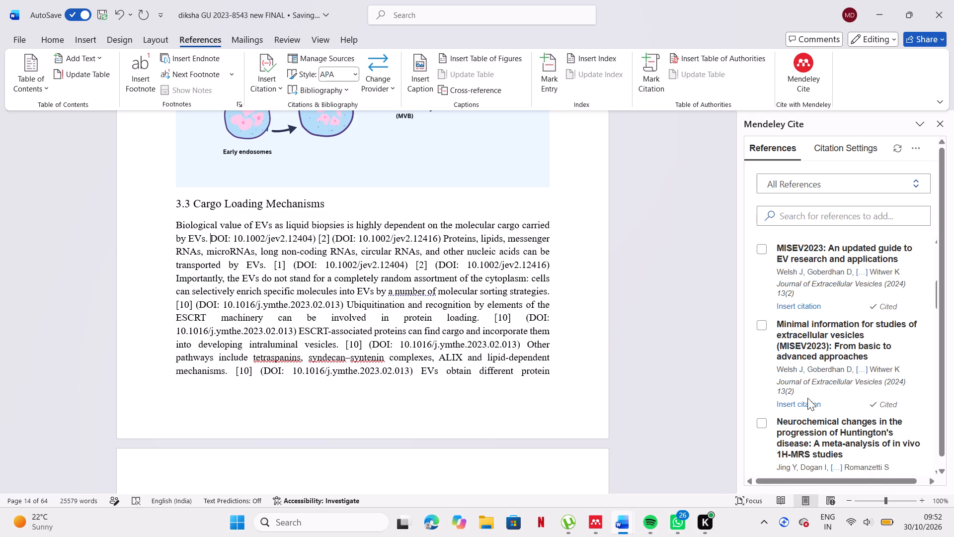
{"action": "left_click", "coordinate": [806, 400]}
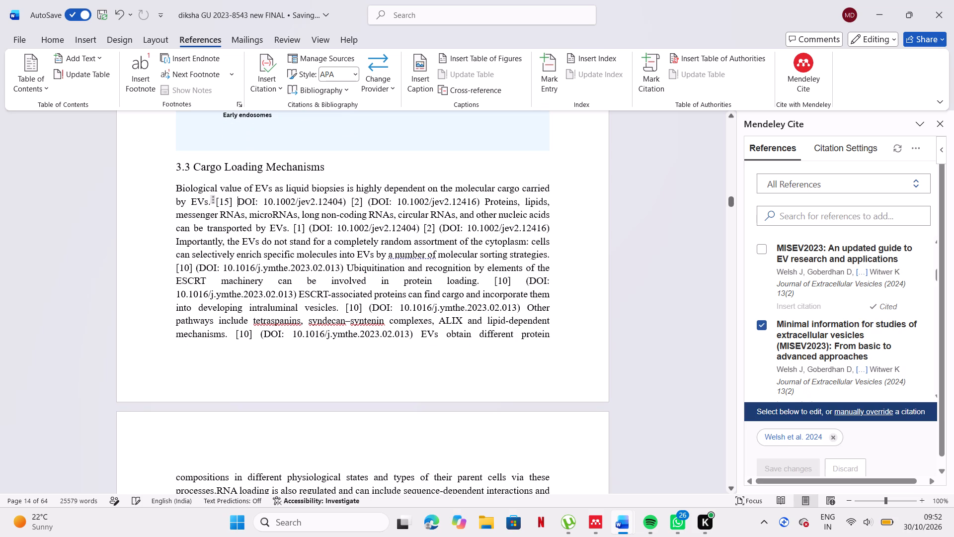
In that first sentence's citation, replace ") [2] (" with a comma and the Mendeley citation for "MISEV2023: An updated guide to EV research and applications".
{"action": "left_click", "coordinate": [372, 203]}
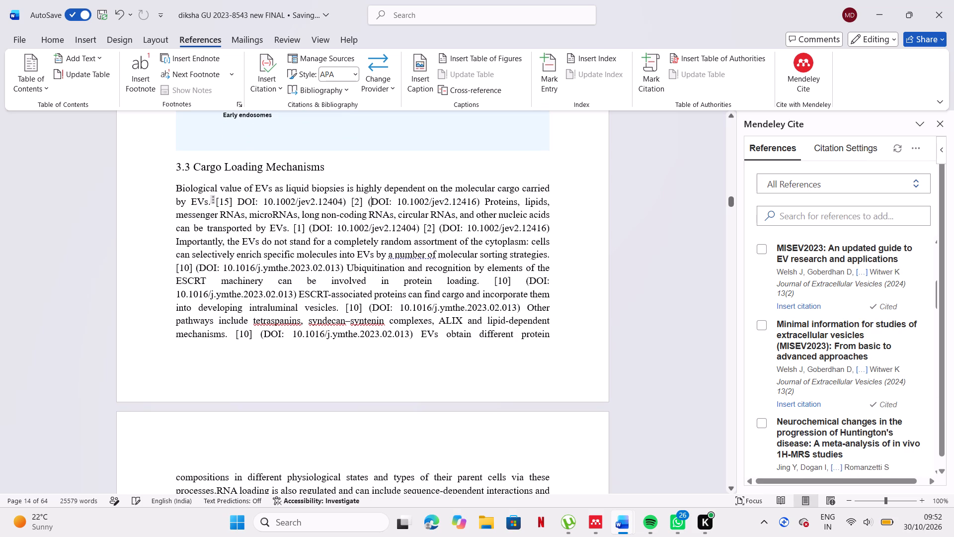
{"action": "key", "text": "BackSpace"}
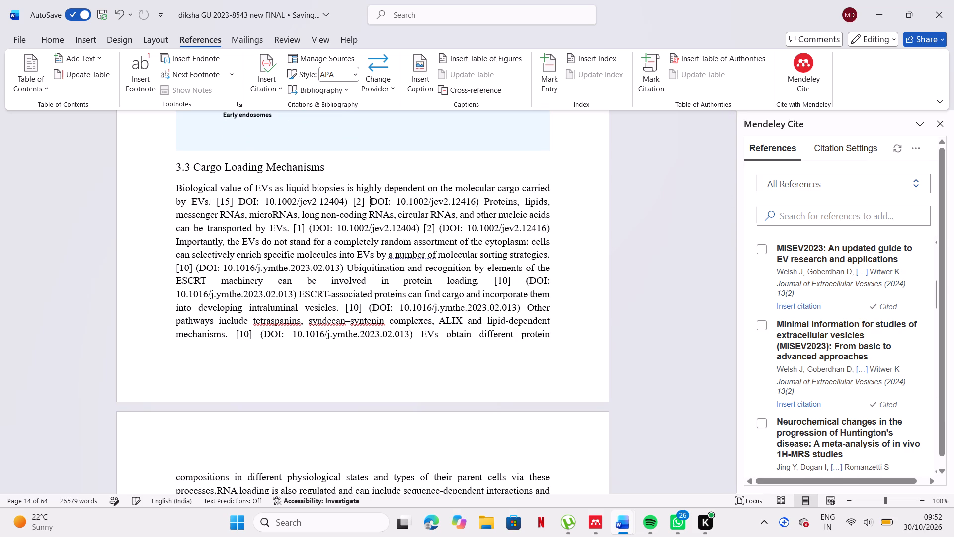
{"action": "key", "text": "BackSpace"}
{"action": "key", "text": "BackSpace"}
{"action": "key", "text": "BackSpace"}
{"action": "key", "text": "BackSpace"}
{"action": "key", "text": "BackSpace"}
{"action": "key", "text": "BackSpace"}
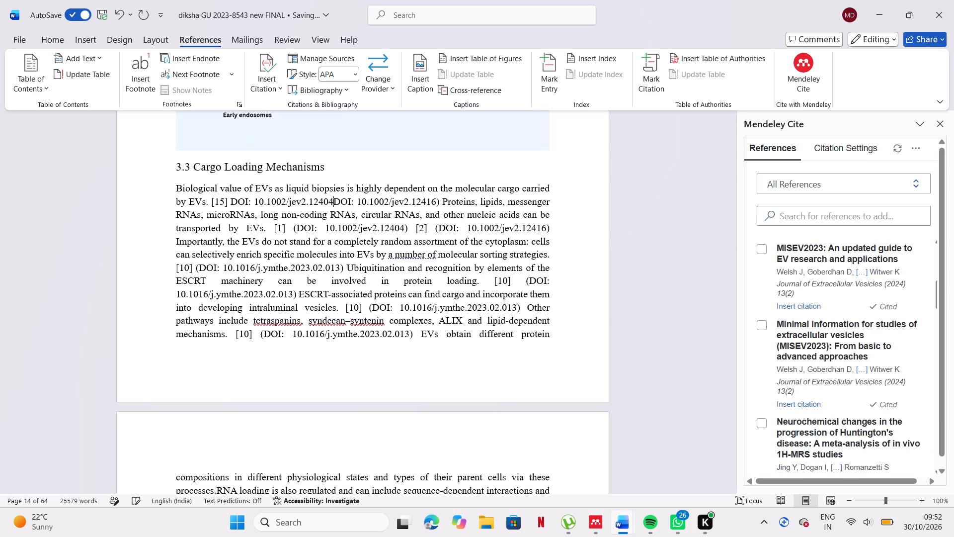
{"action": "key", "text": "comma"}
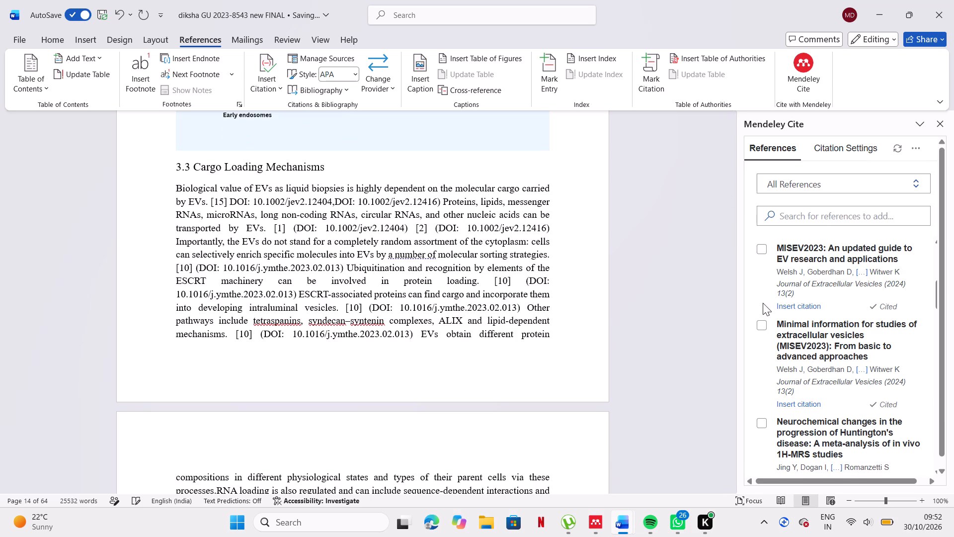
{"action": "left_click", "coordinate": [796, 302]}
Replace the closing parenthesis after jev2.12416 in that first citation with a period, and bold both citations with their DOIs.
{"action": "left_click", "coordinate": [478, 200]}
{"action": "key", "text": "BackSpace"}
{"action": "key", "text": "period"}
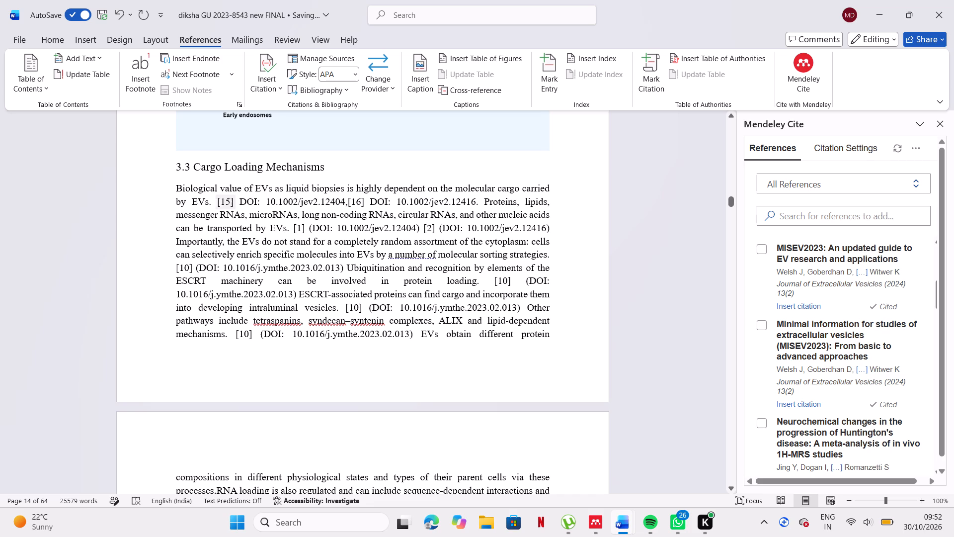
{"action": "left_click_drag", "start_coordinate": [224, 198], "coordinate": [482, 203]}
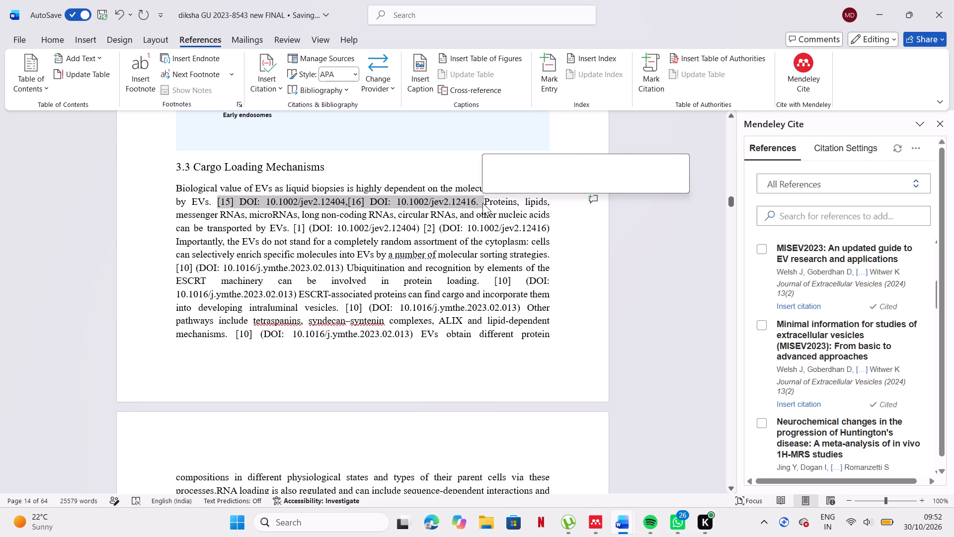
{"action": "left_click", "coordinate": [497, 184]}
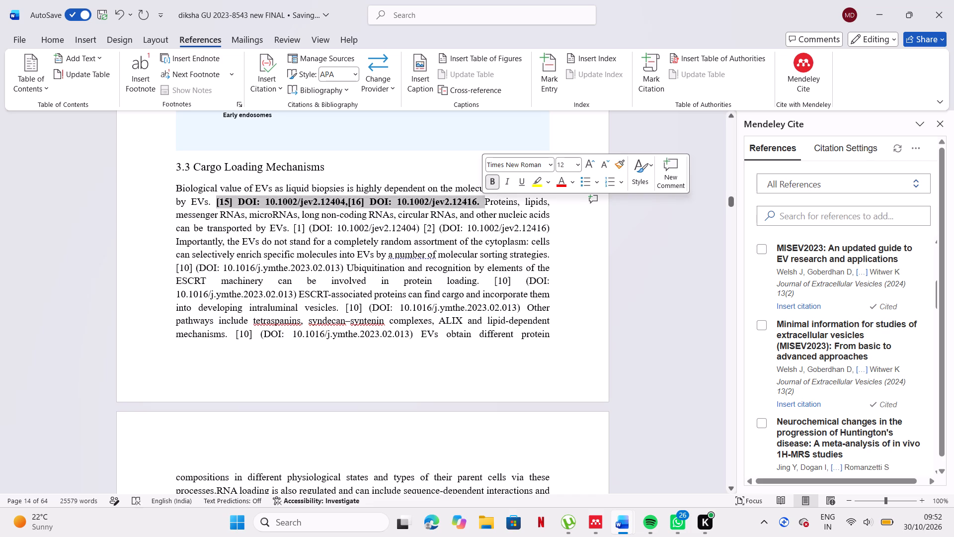
Replace the typed [1] and opening parenthesis after "can be transported by EVs" with the Mendeley citation for "Minimal information for studies of extracellular vesicles (MISEV2023)".
{"action": "left_click", "coordinate": [312, 230]}
{"action": "key", "text": "BackSpace"}
{"action": "key", "text": "BackSpace"}
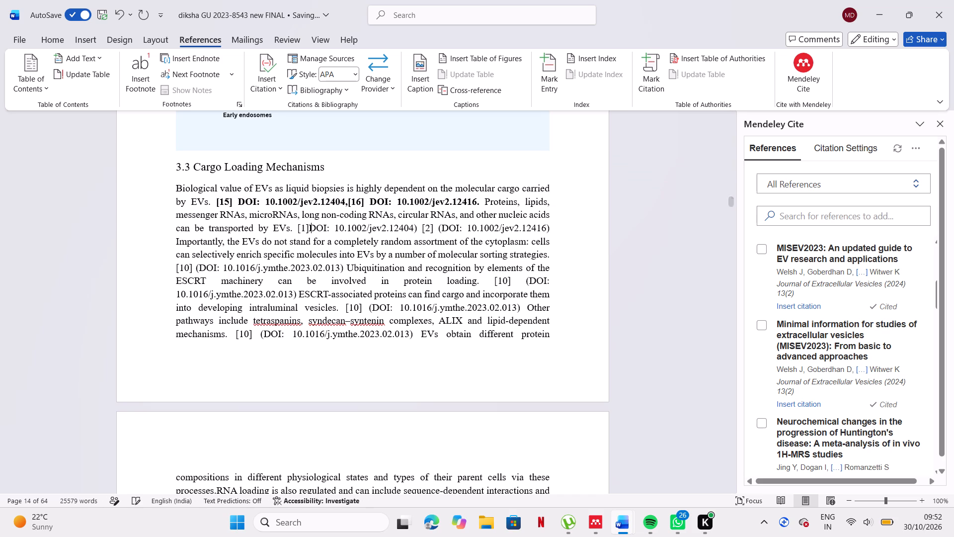
{"action": "key", "text": "BackSpace"}
{"action": "key", "text": "BackSpace"}
{"action": "key", "text": "BackSpace"}
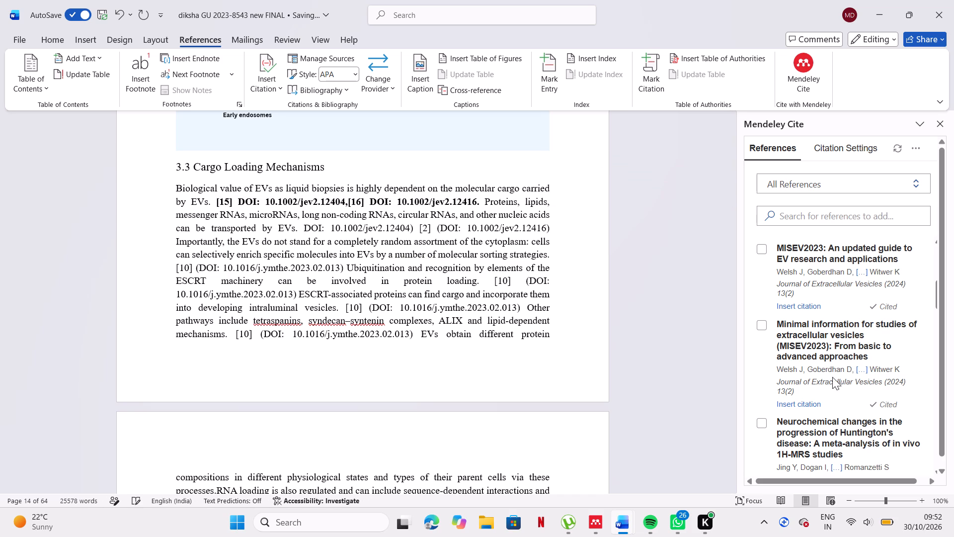
{"action": "left_click", "coordinate": [811, 403]}
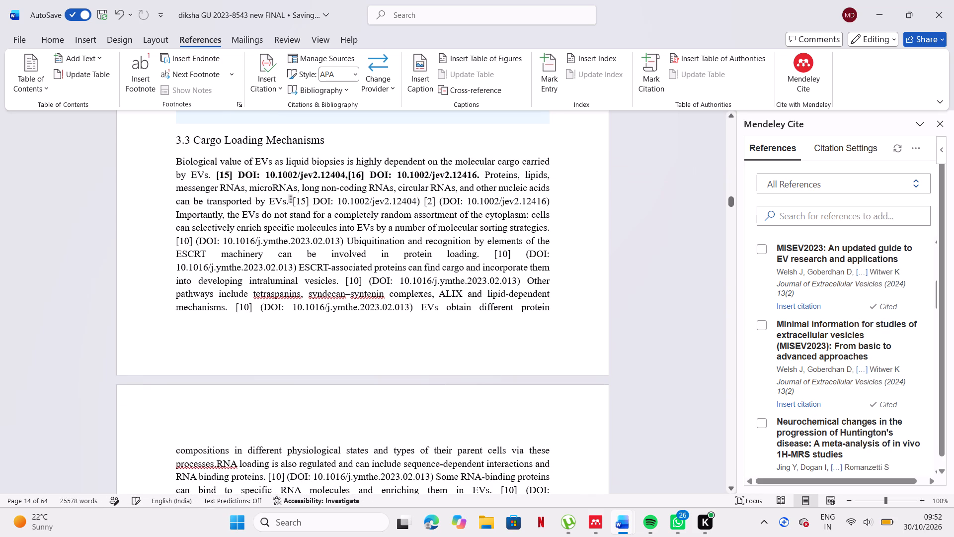
In the "can be transported by EVs" citation, replace ") [2] (" with a comma and the Mendeley citation for "MISEV2023: An updated guide to EV research and applications".
{"action": "left_click", "coordinate": [441, 202]}
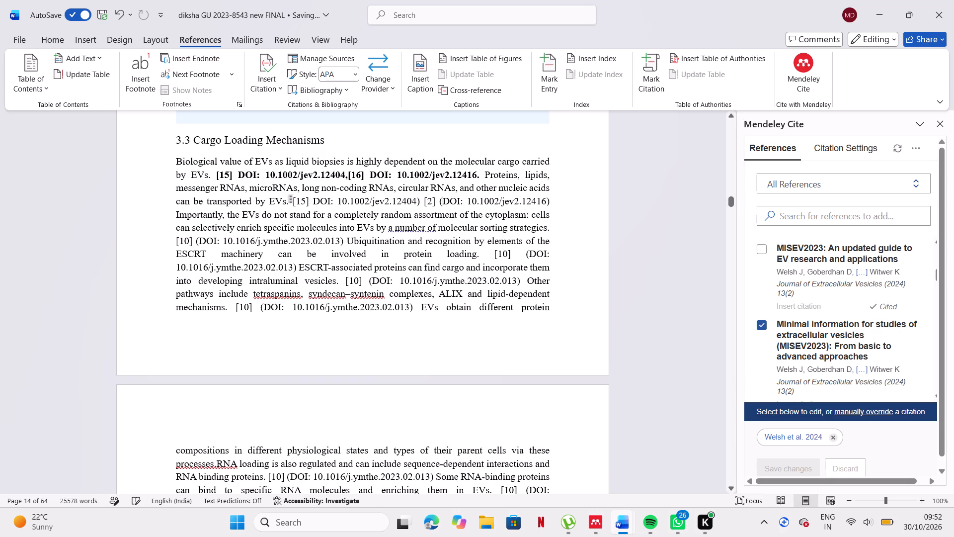
{"action": "key", "text": "BackSpace"}
{"action": "key", "text": "BackSpace"}
{"action": "key", "text": "BackSpace"}
{"action": "key", "text": "BackSpace"}
{"action": "key", "text": "BackSpace"}
{"action": "key", "text": "BackSpace"}
{"action": "key", "text": "BackSpace"}
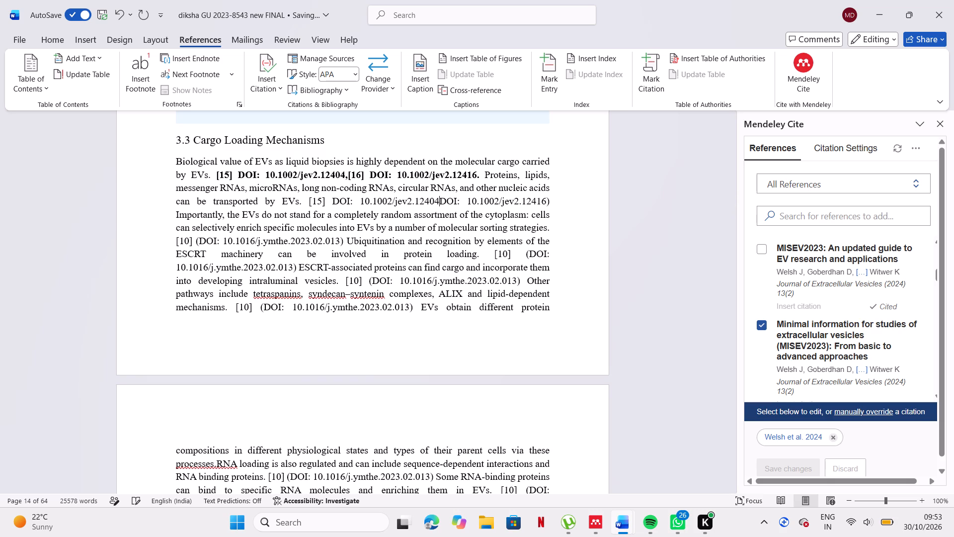
{"action": "key", "text": "comma"}
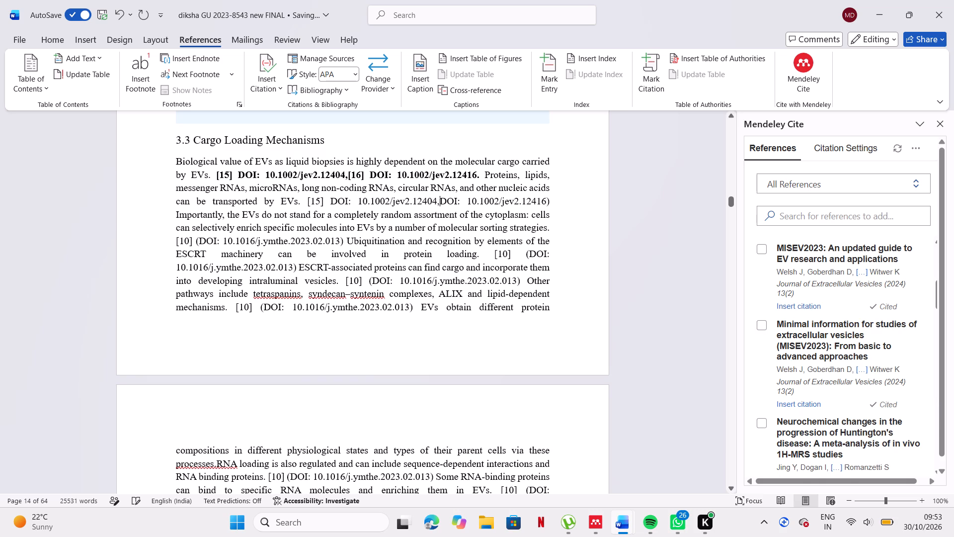
{"action": "left_click", "coordinate": [792, 308]}
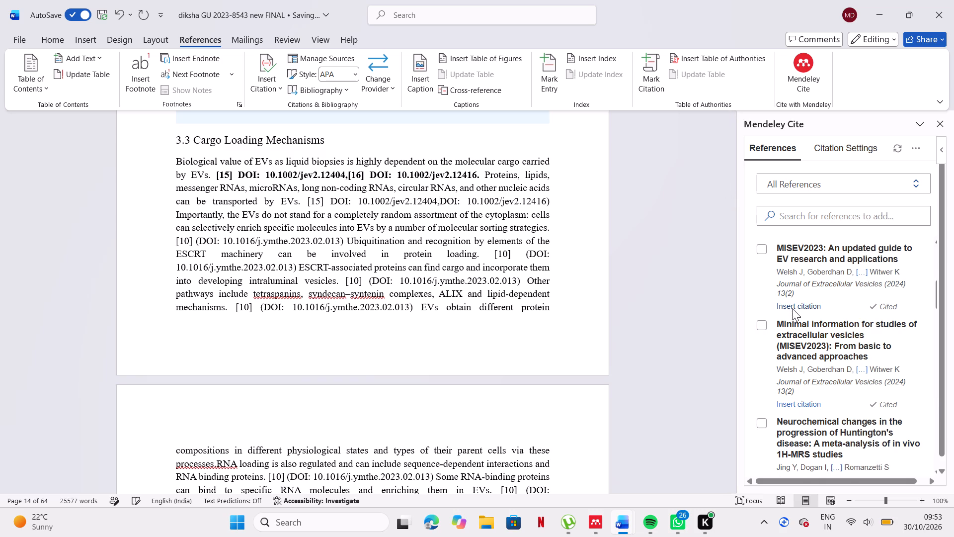
Replace the closing parenthesis after jev2.12416 in the "can be transported by EVs" citation with a period.
{"action": "left_click", "coordinate": [567, 200]}
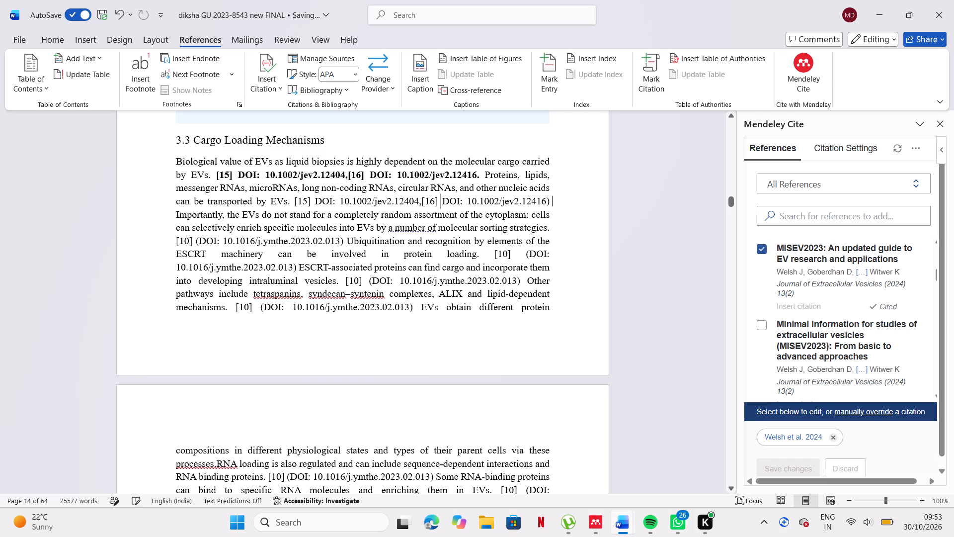
{"action": "key", "text": "BackSpace"}
{"action": "key", "text": "BackSpace"}
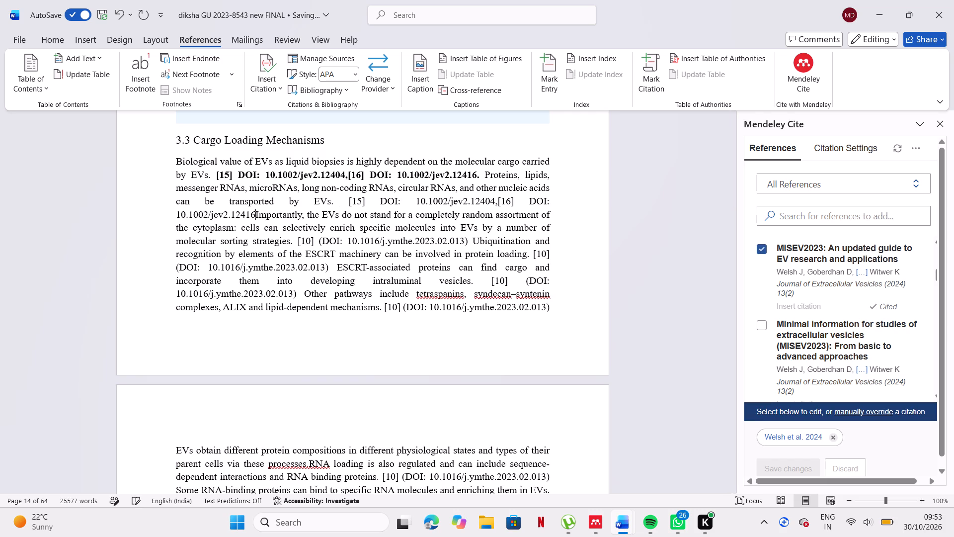
{"action": "key", "text": "period"}
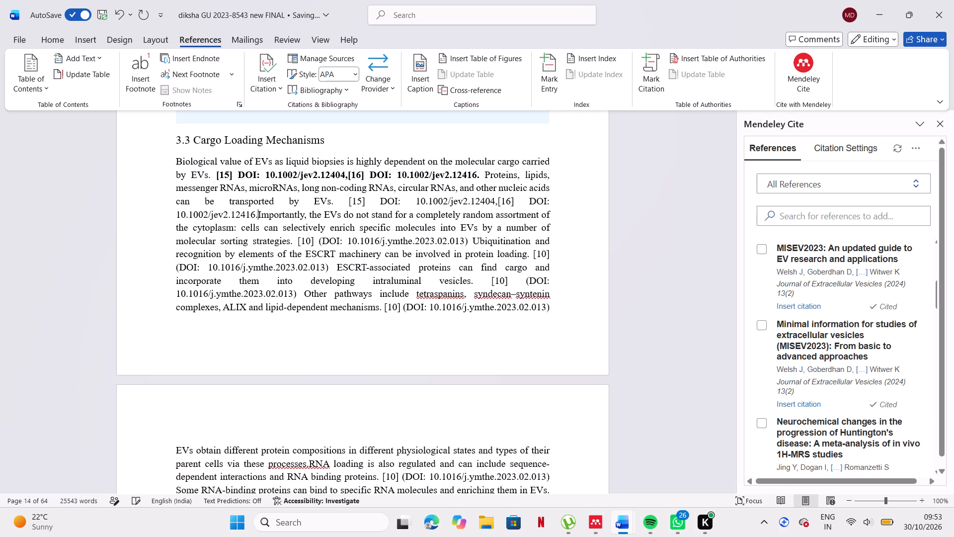
Bold both citations with their DOIs after "can be transported by EVs", and insert a space before the period that follows them.
{"action": "left_click_drag", "start_coordinate": [347, 198], "coordinate": [341, 215]}
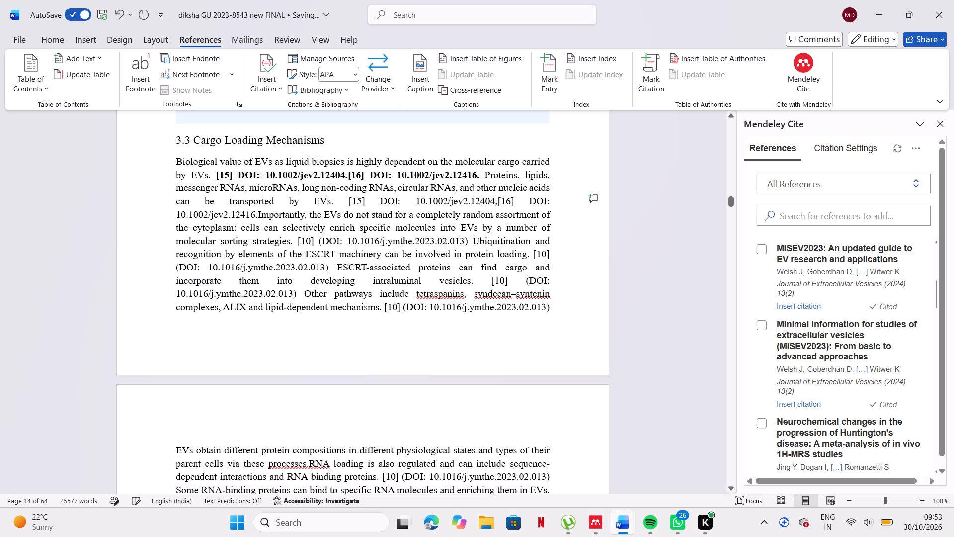
{"action": "left_click_drag", "start_coordinate": [341, 215], "coordinate": [254, 214]}
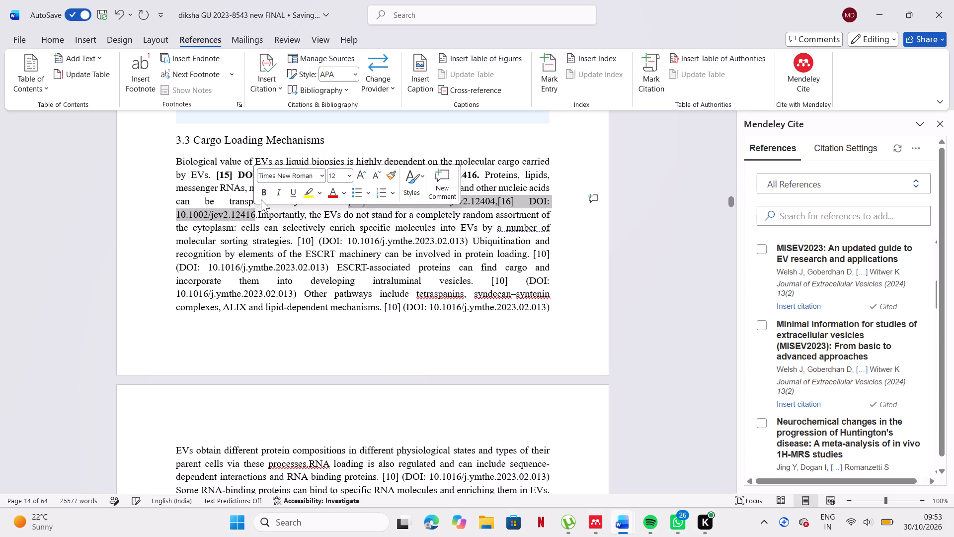
{"action": "left_click", "coordinate": [262, 194]}
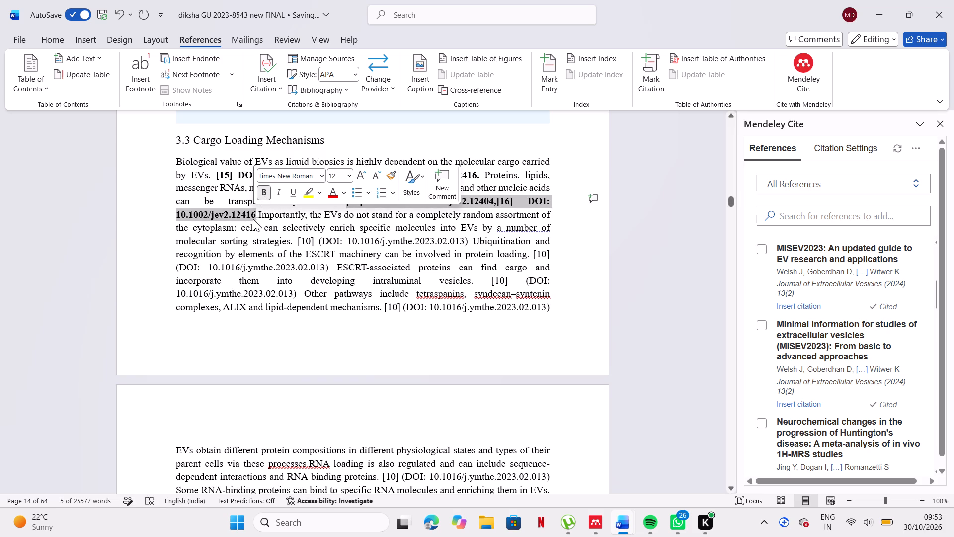
{"action": "left_click", "coordinate": [255, 217]}
{"action": "key", "text": "space"}
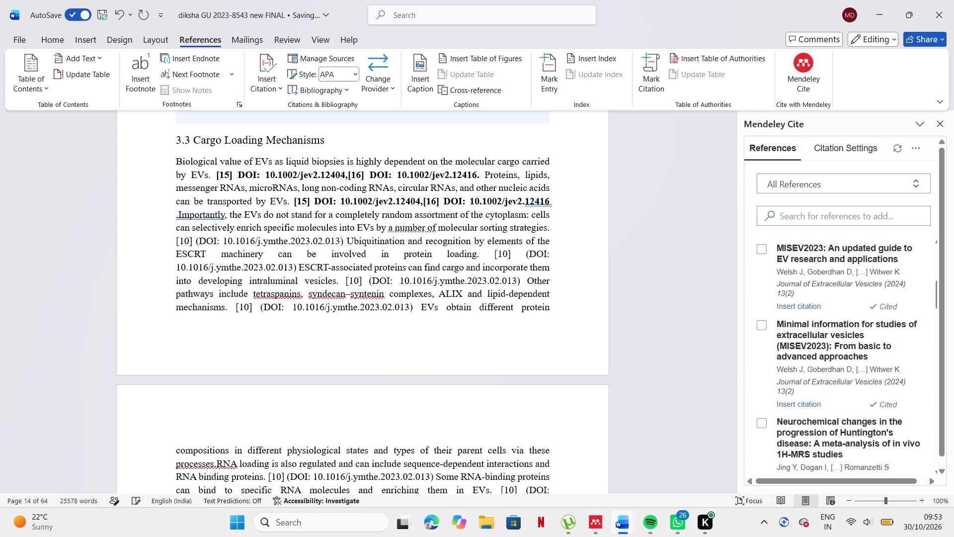
In section 3.4, replace the typed [5] and opening parenthesis after "extracellular components" with the Mendeley citation for "Neuron-Derived Extracellular Vesicles: Emerging Regulators in Central Nervous System Disease Progression".
{"action": "scroll", "coordinate": [370, 302], "scroll_direction": "down", "scroll_amount": 1}
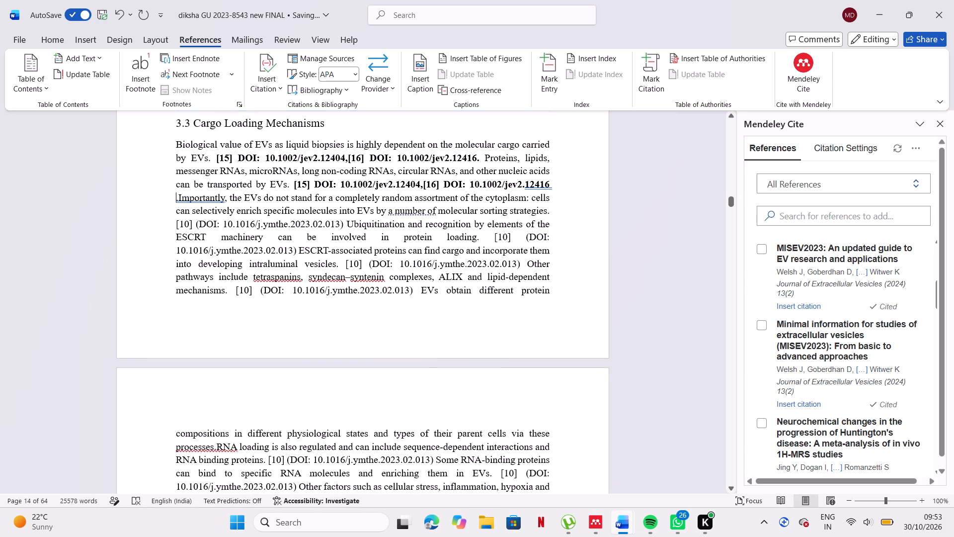
{"action": "scroll", "coordinate": [370, 302], "scroll_direction": "down", "scroll_amount": 3}
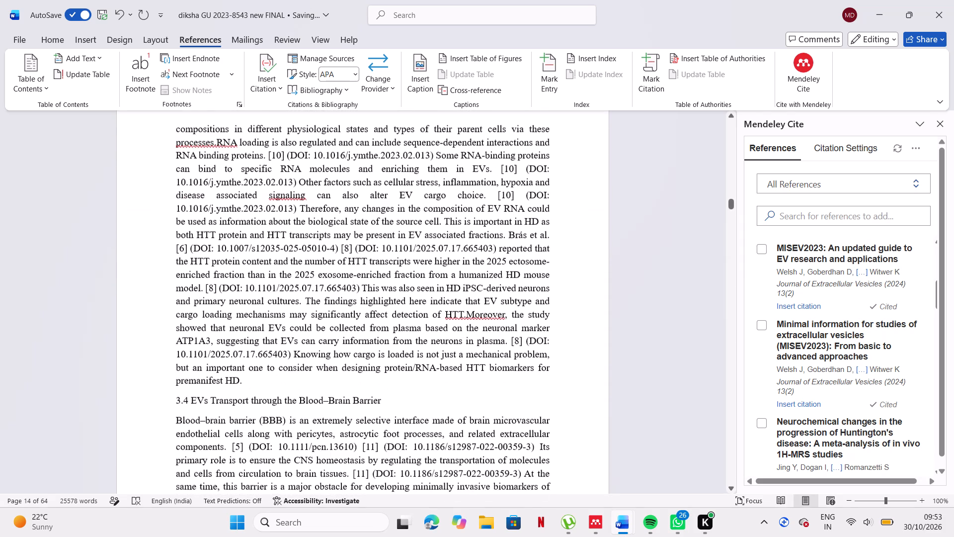
{"action": "scroll", "coordinate": [370, 302], "scroll_direction": "down", "scroll_amount": 3}
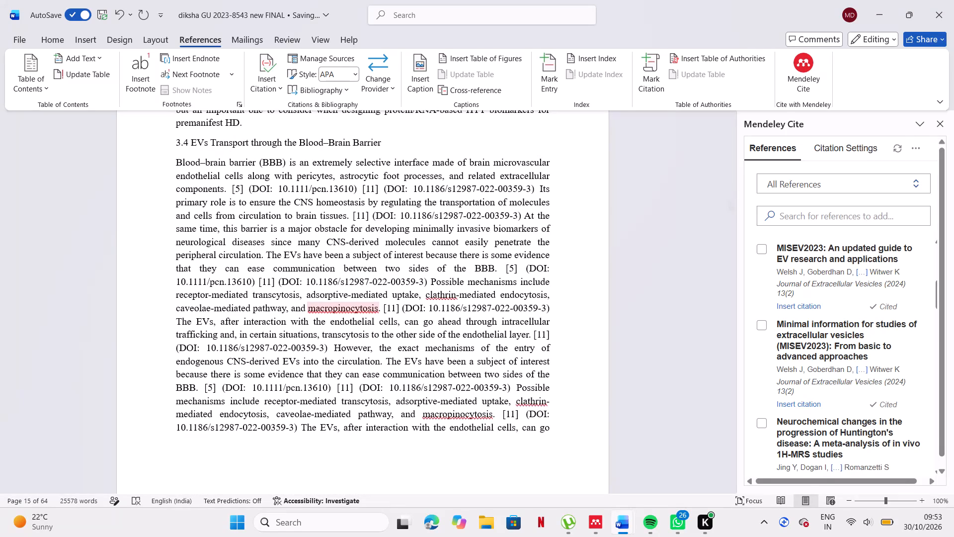
{"action": "left_click", "coordinate": [251, 190]}
{"action": "key", "text": "BackSpace"}
{"action": "key", "text": "BackSpace"}
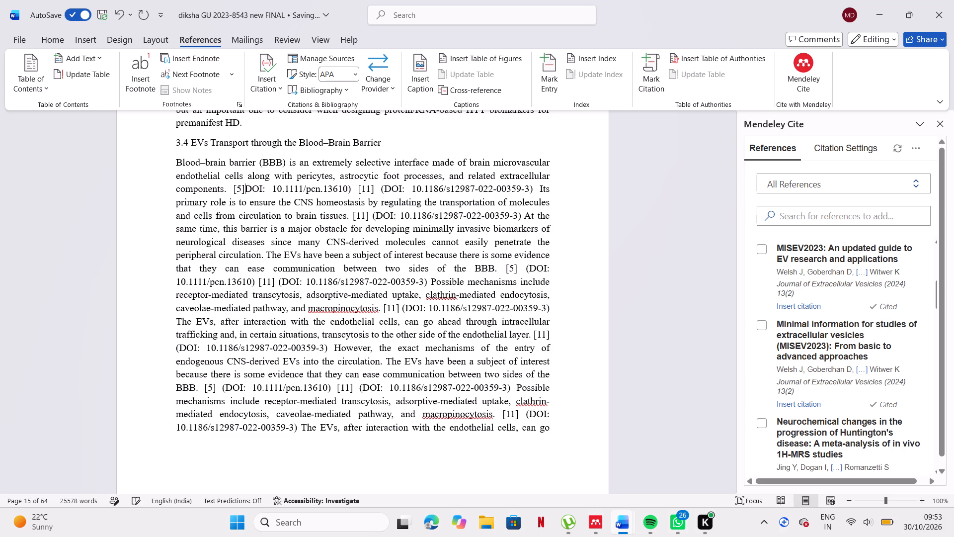
{"action": "key", "text": "BackSpace"}
{"action": "key", "text": "BackSpace"}
{"action": "key", "text": "BackSpace"}
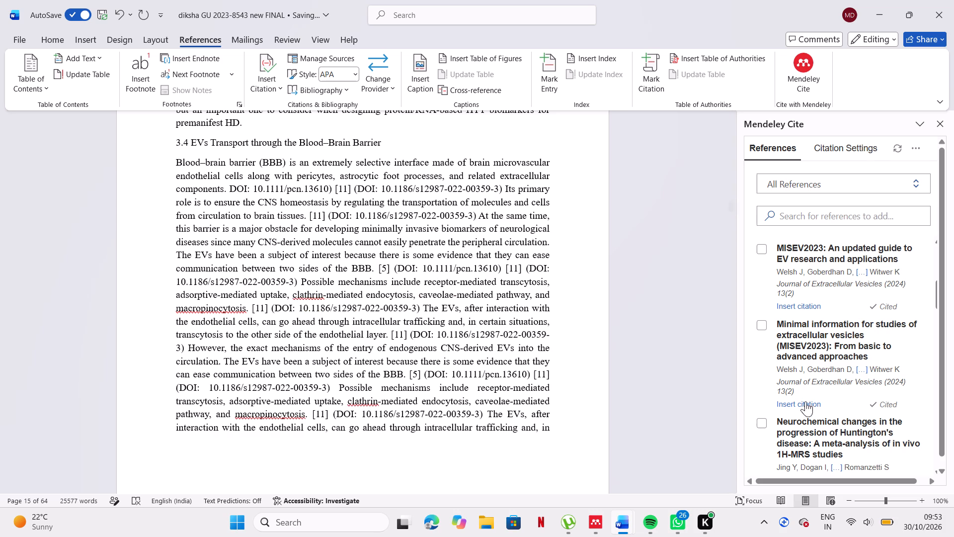
{"action": "scroll", "coordinate": [820, 263], "scroll_direction": "up", "scroll_amount": 1}
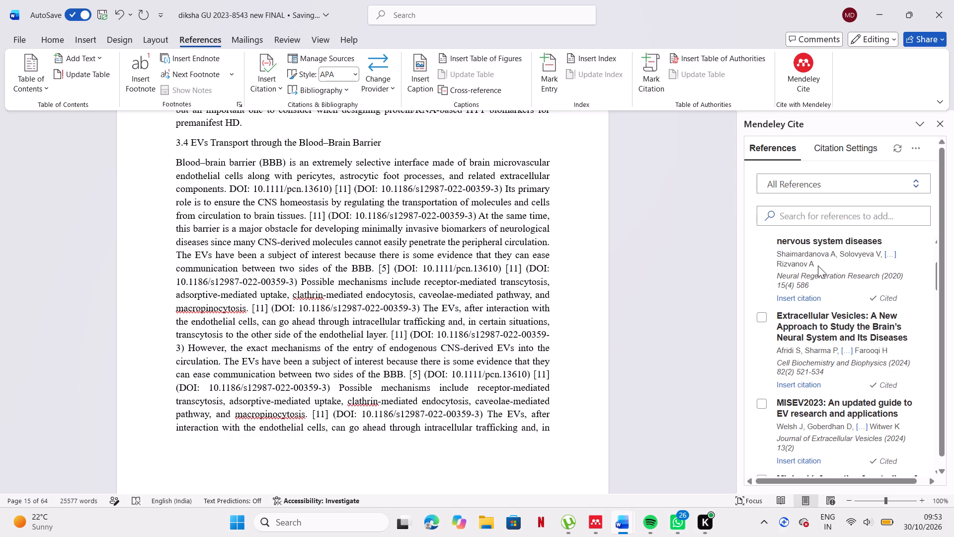
{"action": "scroll", "coordinate": [818, 249], "scroll_direction": "up", "scroll_amount": 1}
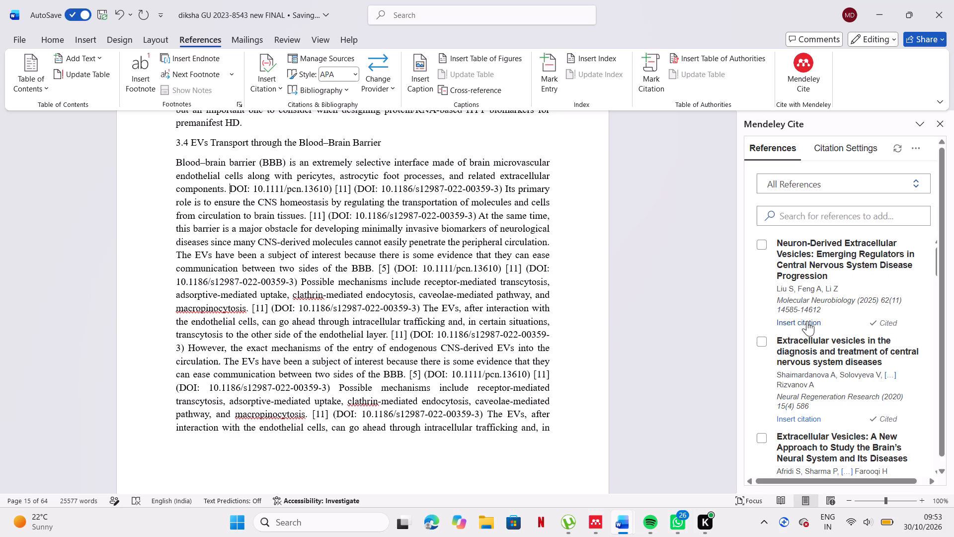
{"action": "left_click", "coordinate": [807, 321]}
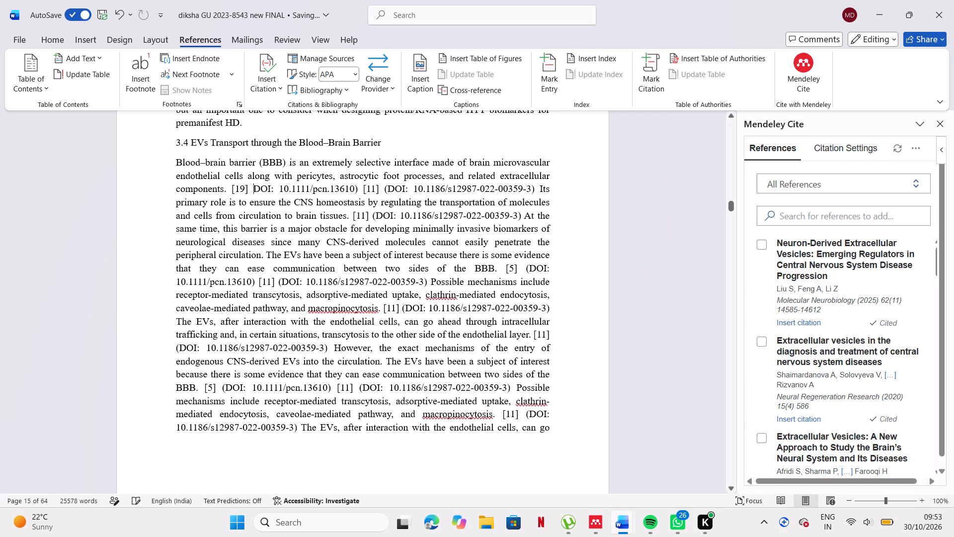
Remove the closing parenthesis after pcn.13610 in the "extracellular components" citation, and bold that citation with its DOI.
{"action": "left_click", "coordinate": [359, 194]}
{"action": "key", "text": "BackSpace"}
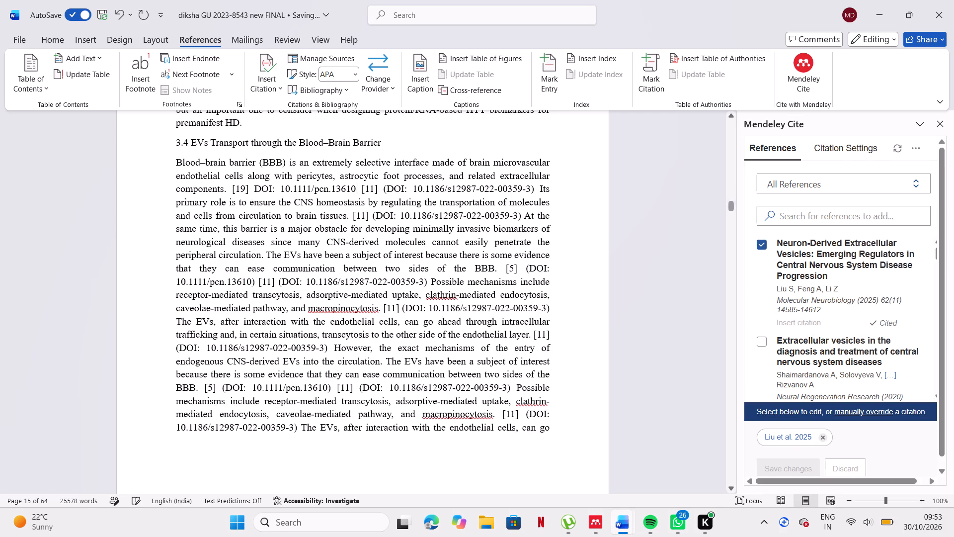
{"action": "left_click_drag", "start_coordinate": [234, 186], "coordinate": [343, 185]}
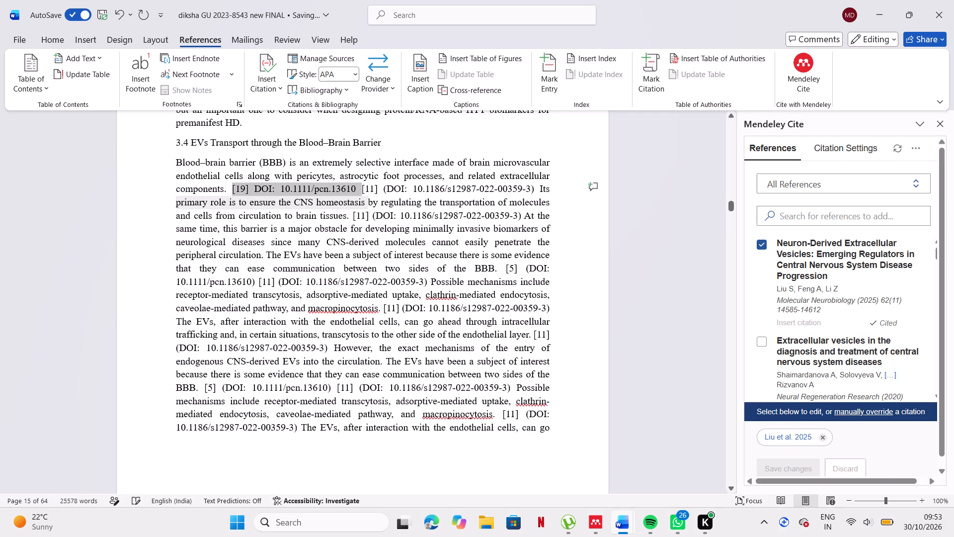
{"action": "left_click_drag", "start_coordinate": [343, 185], "coordinate": [351, 185]}
{"action": "left_click", "coordinate": [367, 168]}
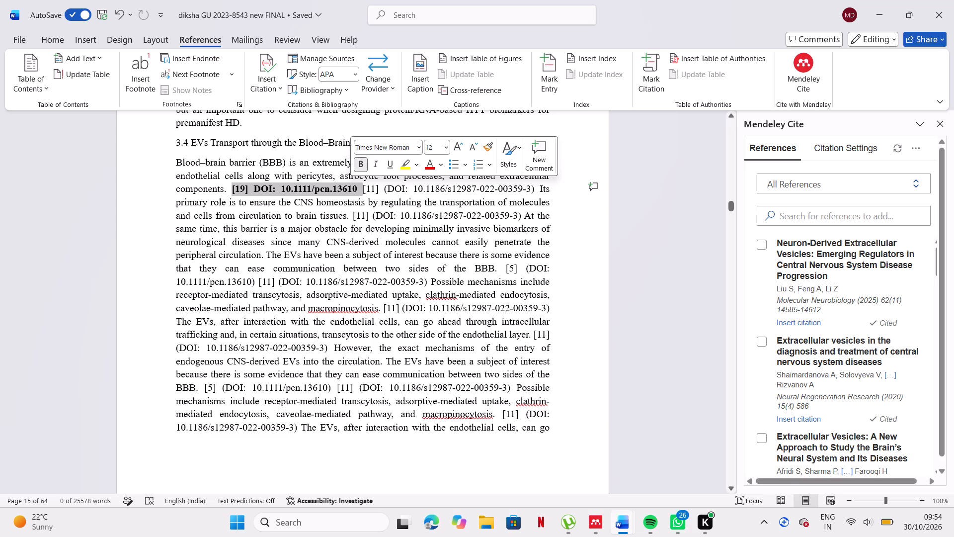
Replace the typed [5] and opening parenthesis after the first "two sides of the BBB" with the Mendeley citation for "Neuron-Derived Extracellular Vesicles: Emerging Regulators".
{"action": "left_click", "coordinate": [528, 266]}
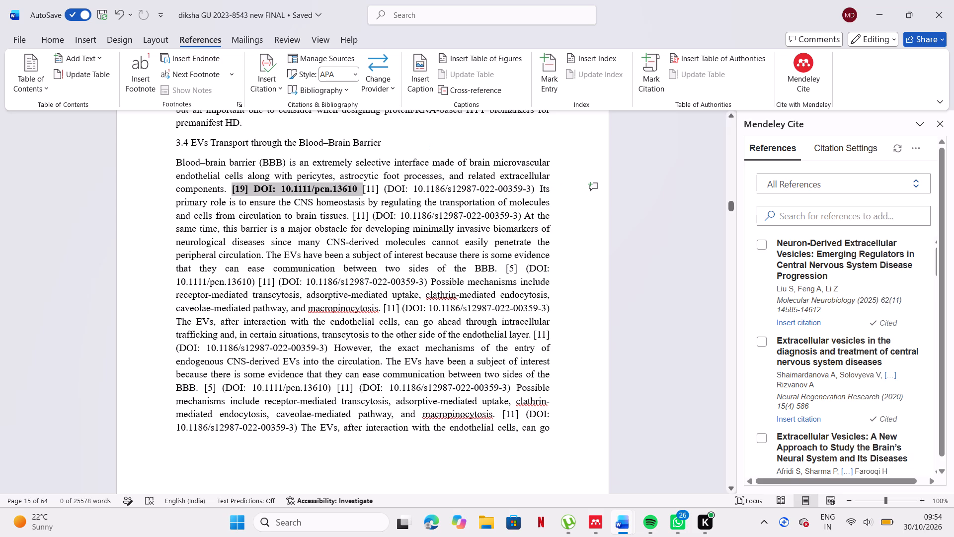
{"action": "key", "text": "BackSpace"}
{"action": "key", "text": "BackSpace"}
{"action": "key", "text": "BackSpace"}
{"action": "key", "text": "BackSpace"}
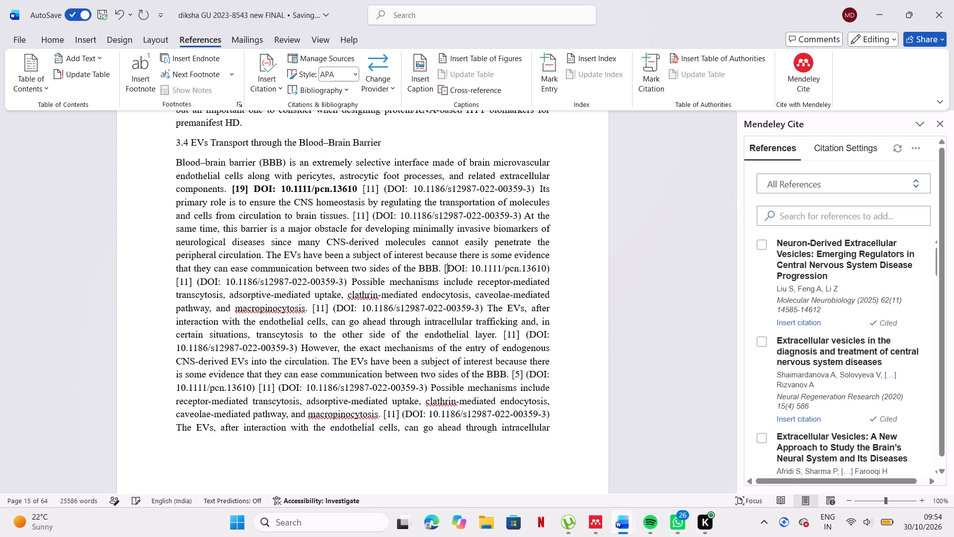
{"action": "key", "text": "BackSpace"}
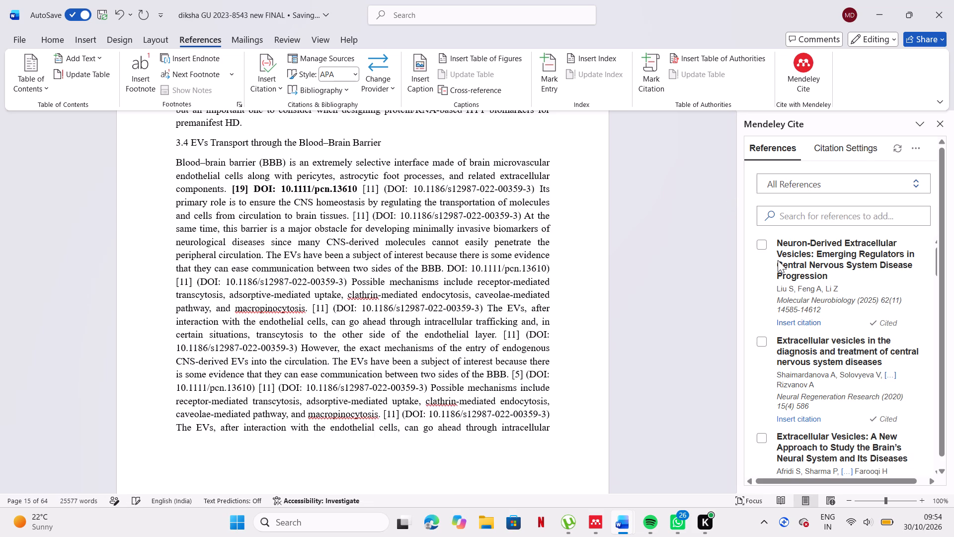
{"action": "left_click", "coordinate": [788, 326]}
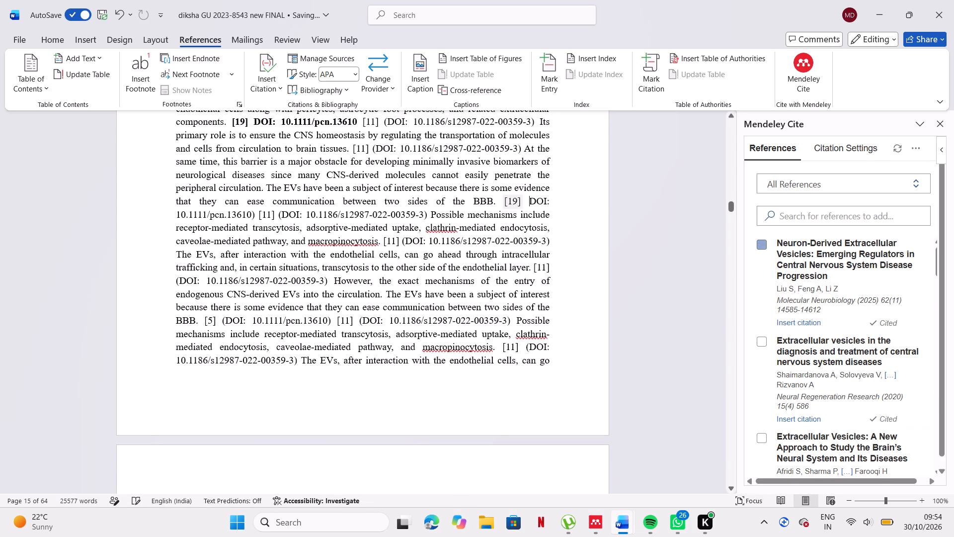
Bold the new citation with its DOI after the first "two sides of the BBB", and remove the closing parenthesis after pcn.13610.
{"action": "left_click_drag", "start_coordinate": [507, 195], "coordinate": [257, 220]}
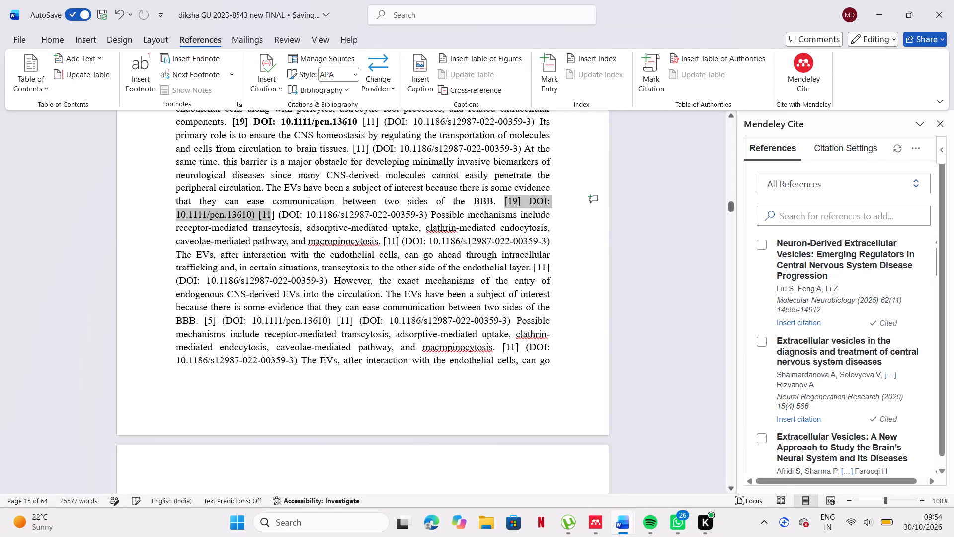
{"action": "left_click_drag", "start_coordinate": [257, 220], "coordinate": [255, 220]}
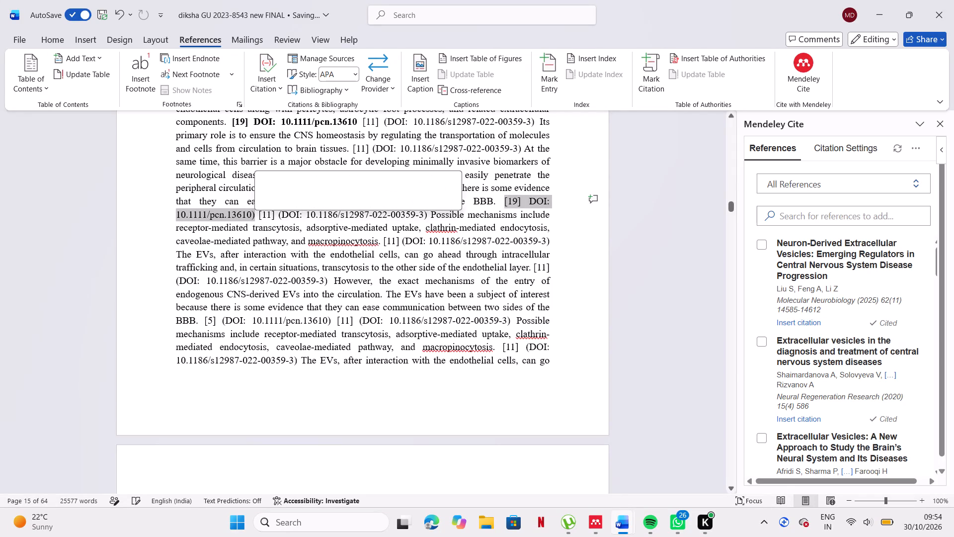
{"action": "left_click", "coordinate": [265, 201]}
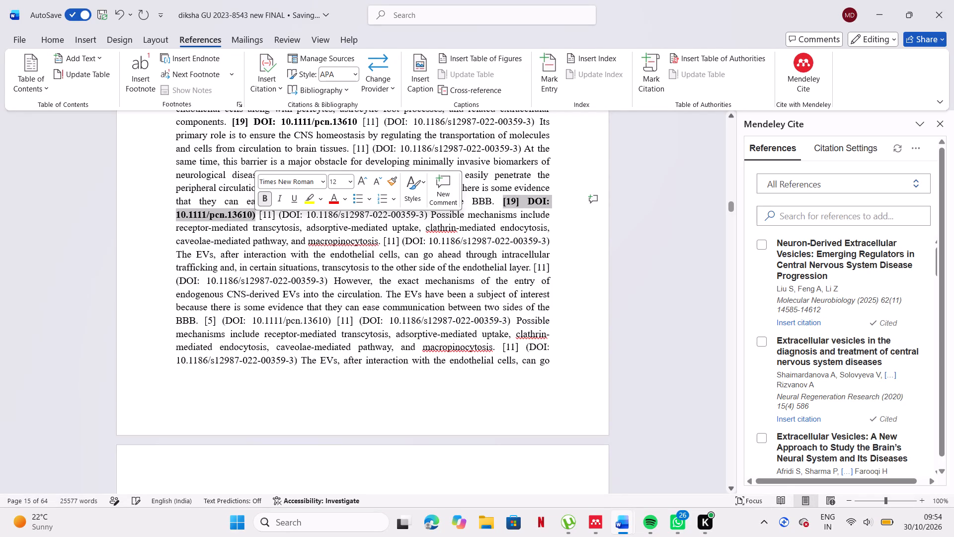
{"action": "left_click", "coordinate": [257, 214]}
{"action": "key", "text": "BackSpace"}
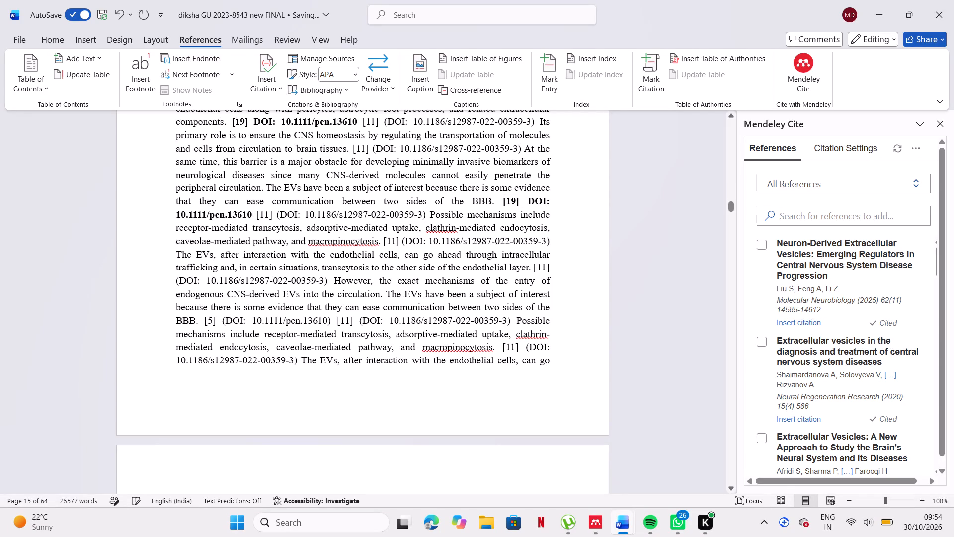
Replace the typed [5] and opening parenthesis after "information about their parent cells" with the Mendeley citation for "Neuron-Derived Extracellular Vesicles: Emerging Regulators".
{"action": "scroll", "coordinate": [485, 233], "scroll_direction": "down", "scroll_amount": 2}
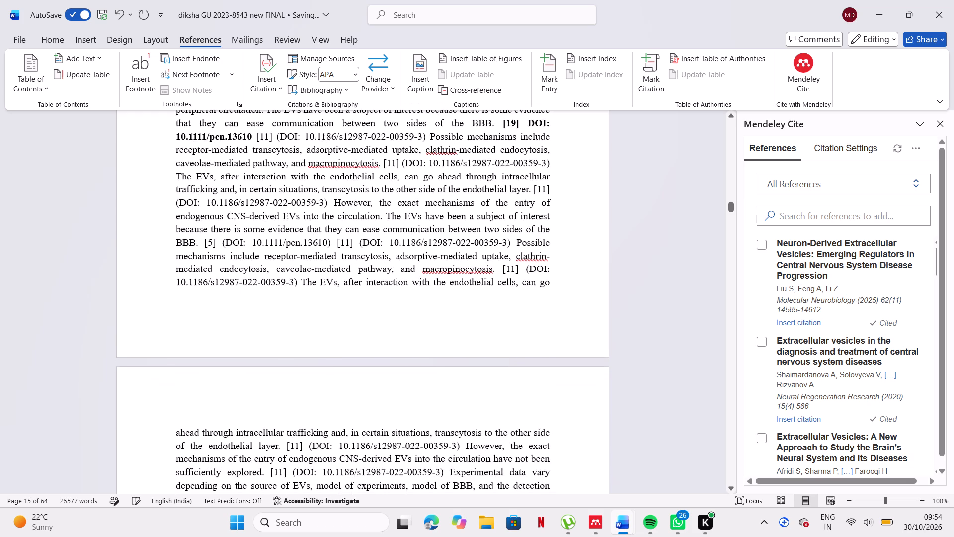
{"action": "scroll", "coordinate": [485, 233], "scroll_direction": "down", "scroll_amount": 1}
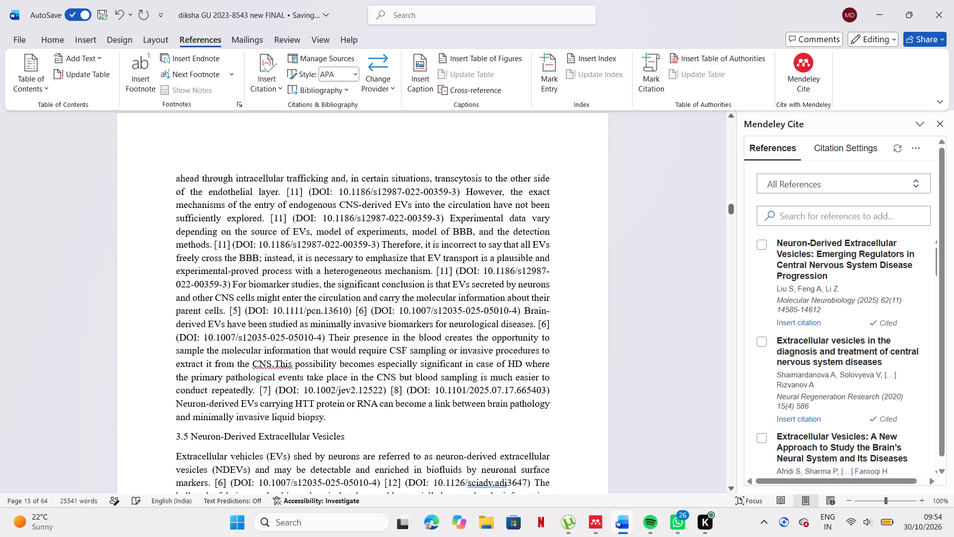
{"action": "left_click", "coordinate": [249, 312]}
{"action": "key", "text": "BackSpace"}
{"action": "key", "text": "BackSpace"}
{"action": "key", "text": "BackSpace"}
{"action": "key", "text": "BackSpace"}
{"action": "key", "text": "BackSpace"}
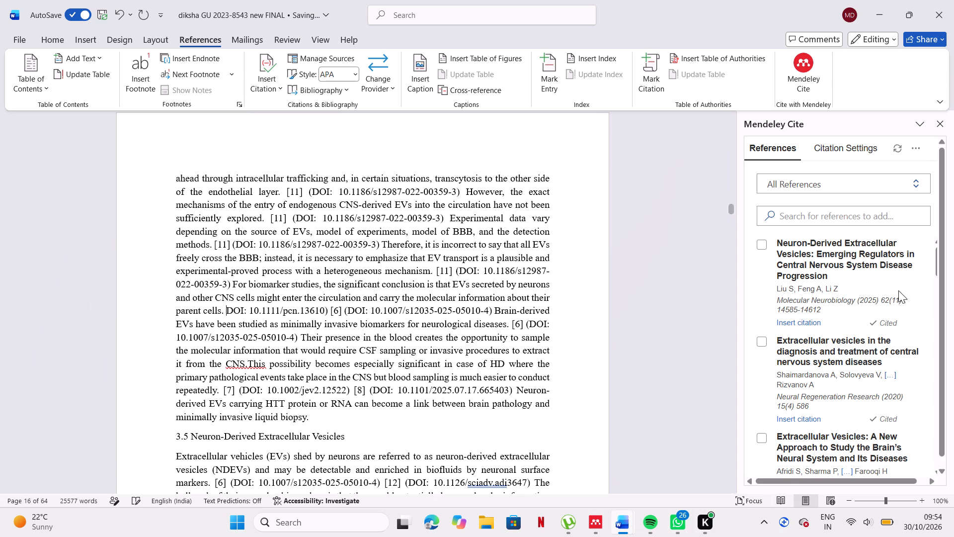
{"action": "left_click", "coordinate": [808, 325]}
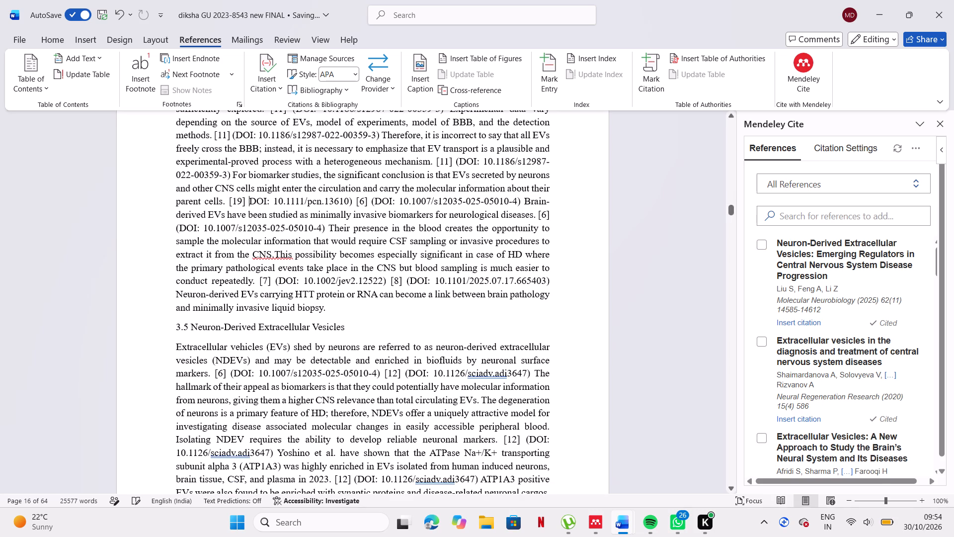
Bold the "parent cells" citation with its DOI, and remove the closing parenthesis after pcn.13610.
{"action": "left_click_drag", "start_coordinate": [346, 202], "coordinate": [238, 203]}
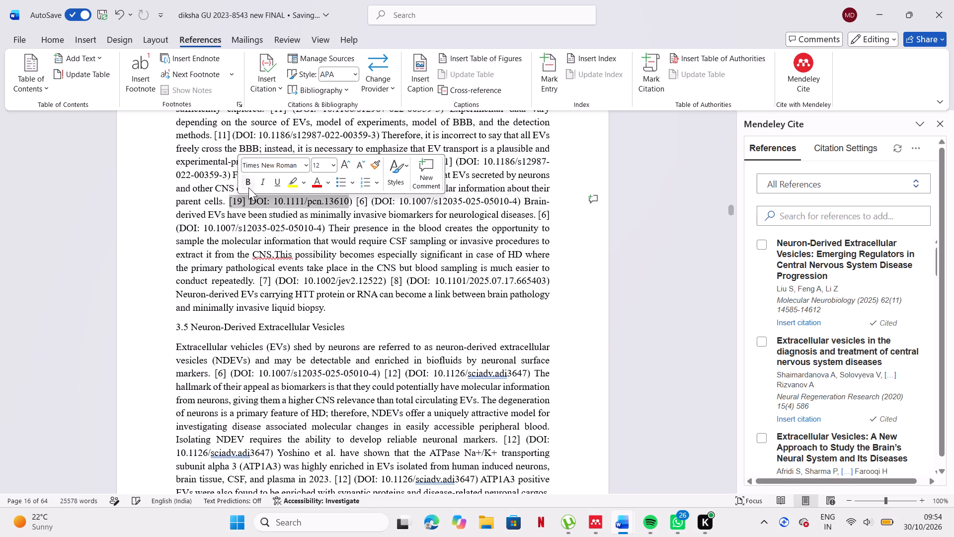
{"action": "left_click", "coordinate": [248, 185]}
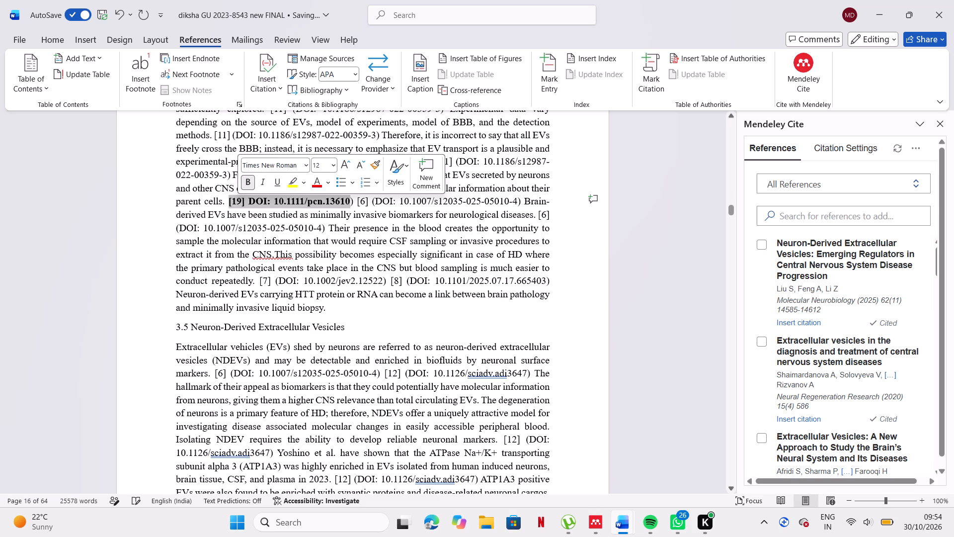
{"action": "left_click", "coordinate": [353, 200]}
{"action": "key", "text": "BackSpace"}
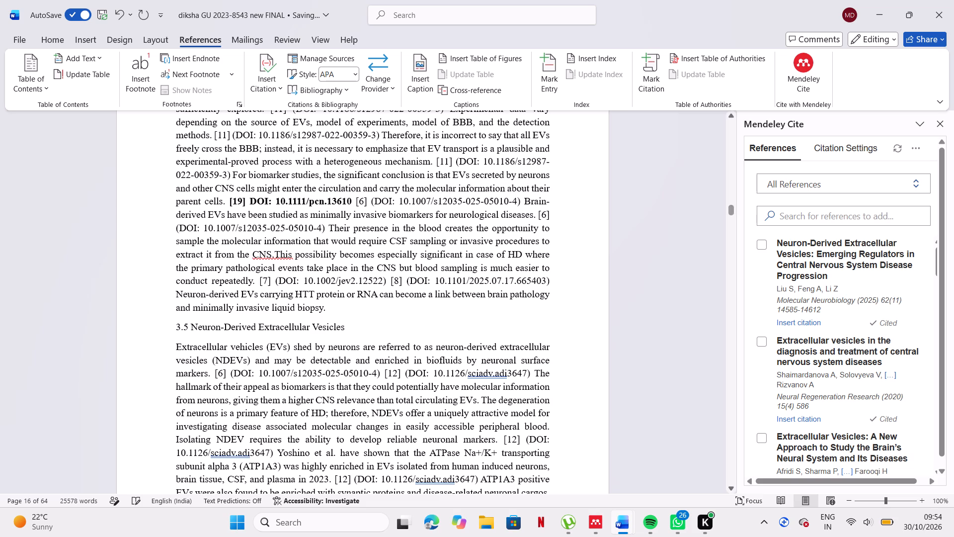
{"action": "scroll", "coordinate": [499, 280], "scroll_direction": "down", "scroll_amount": 1}
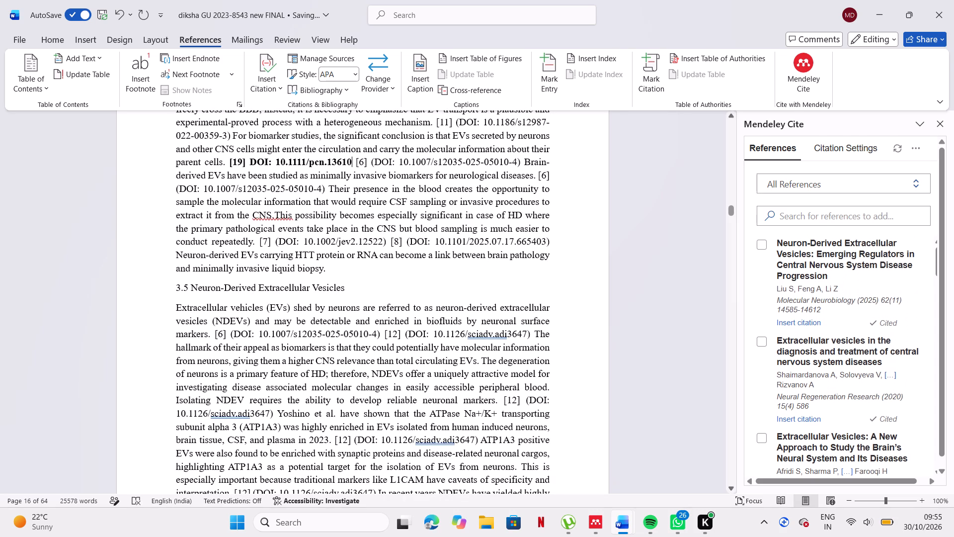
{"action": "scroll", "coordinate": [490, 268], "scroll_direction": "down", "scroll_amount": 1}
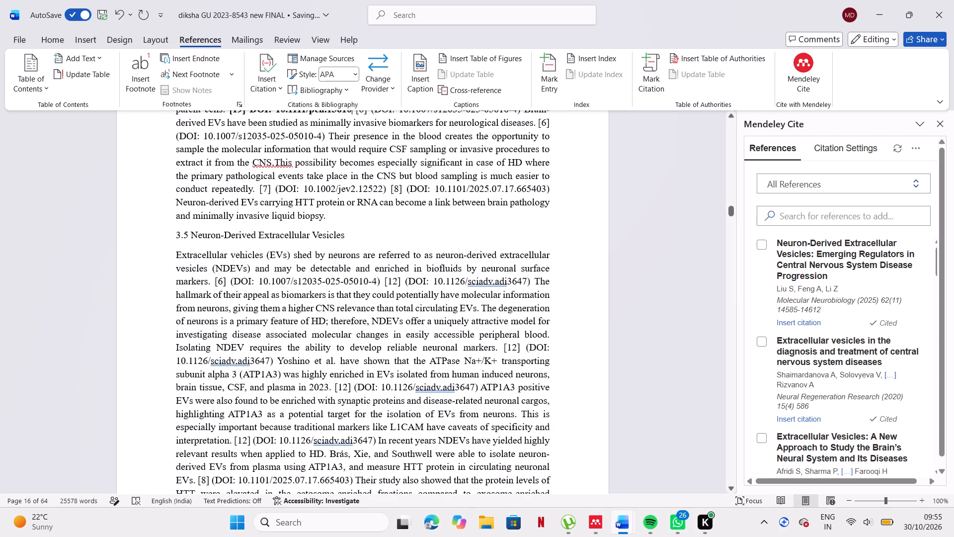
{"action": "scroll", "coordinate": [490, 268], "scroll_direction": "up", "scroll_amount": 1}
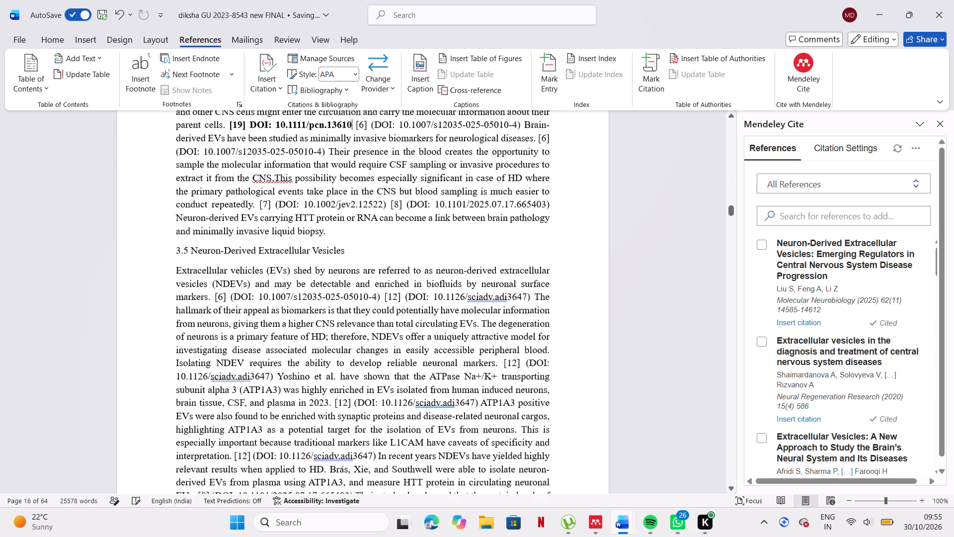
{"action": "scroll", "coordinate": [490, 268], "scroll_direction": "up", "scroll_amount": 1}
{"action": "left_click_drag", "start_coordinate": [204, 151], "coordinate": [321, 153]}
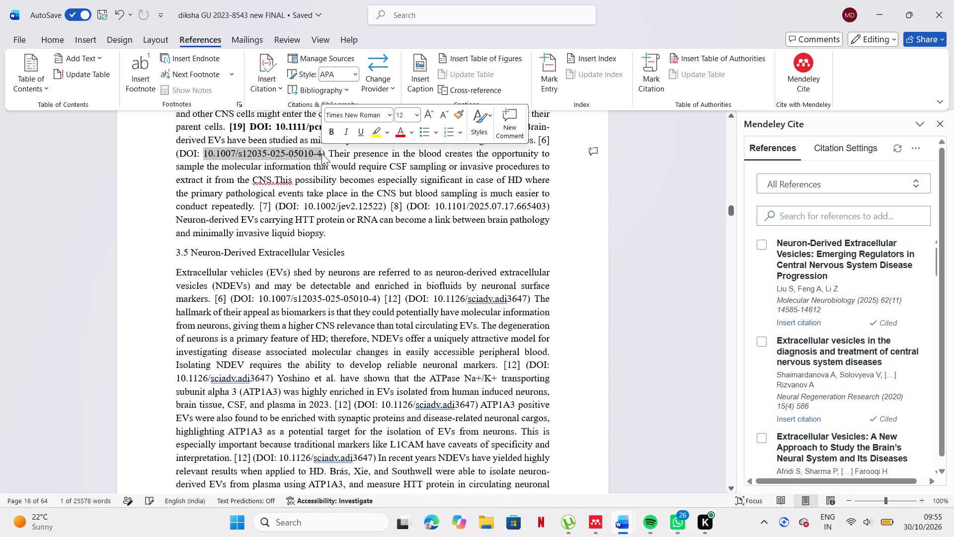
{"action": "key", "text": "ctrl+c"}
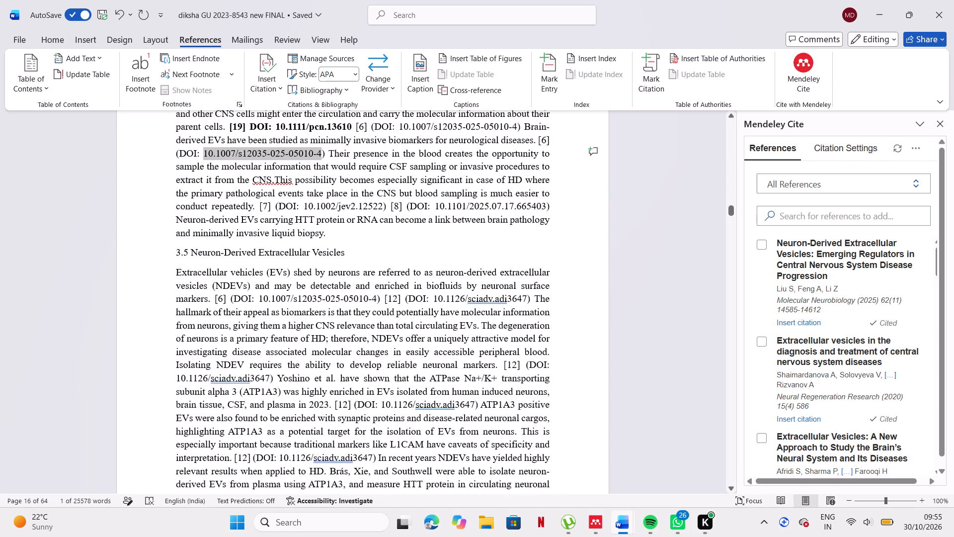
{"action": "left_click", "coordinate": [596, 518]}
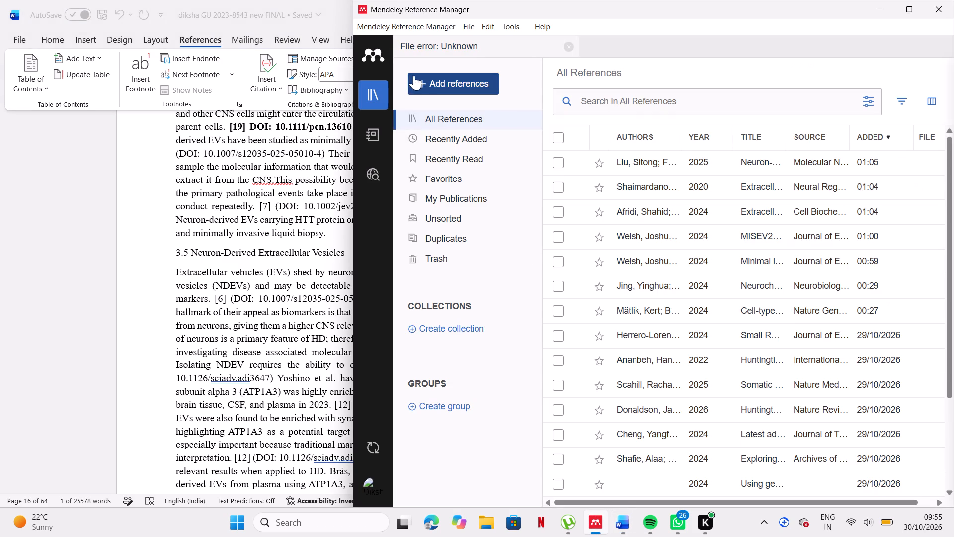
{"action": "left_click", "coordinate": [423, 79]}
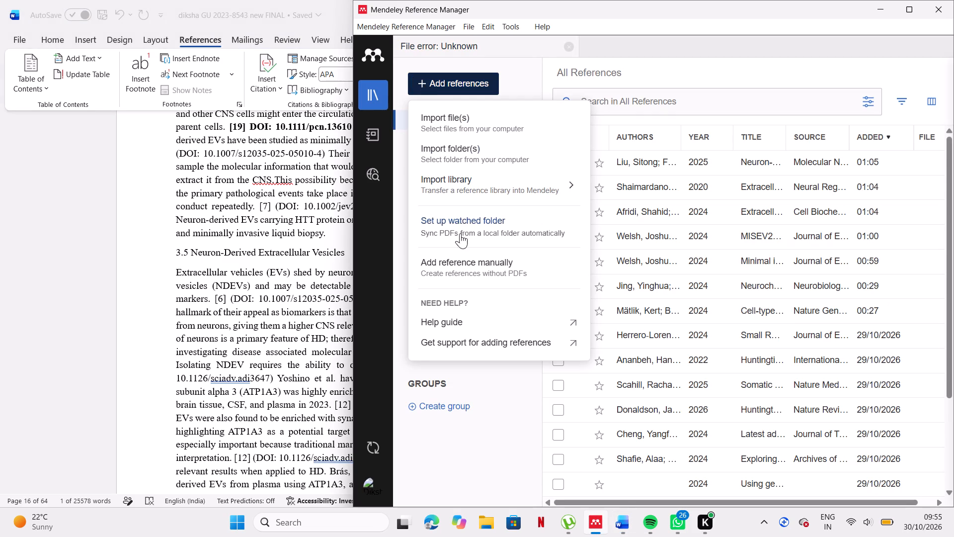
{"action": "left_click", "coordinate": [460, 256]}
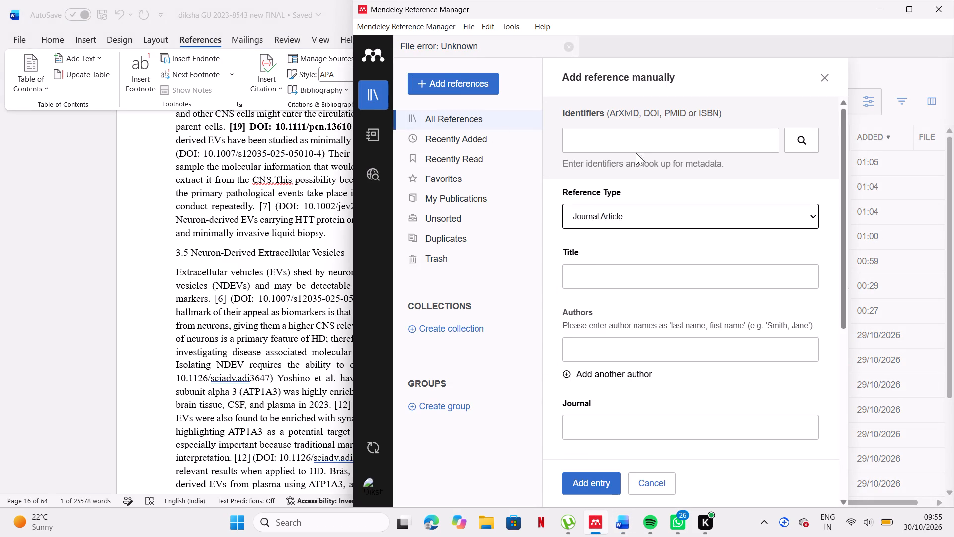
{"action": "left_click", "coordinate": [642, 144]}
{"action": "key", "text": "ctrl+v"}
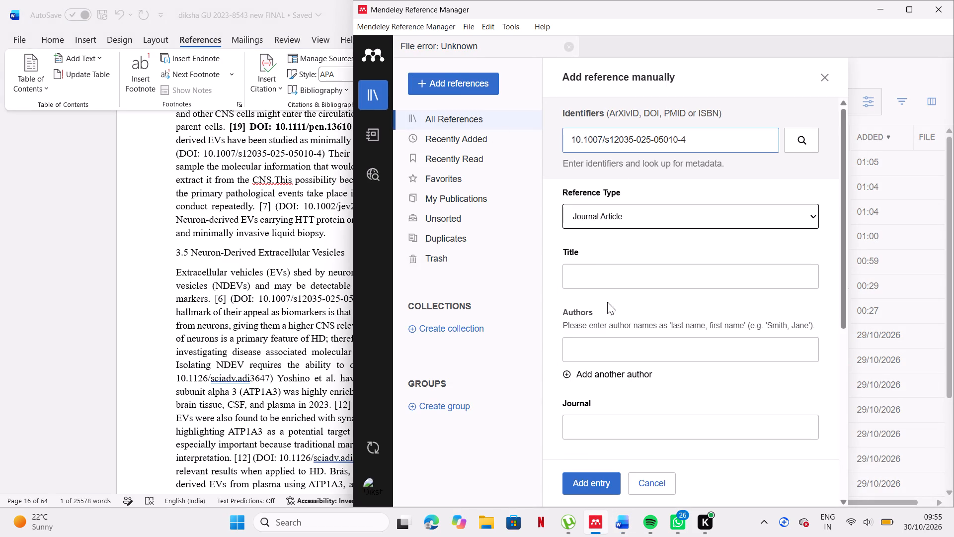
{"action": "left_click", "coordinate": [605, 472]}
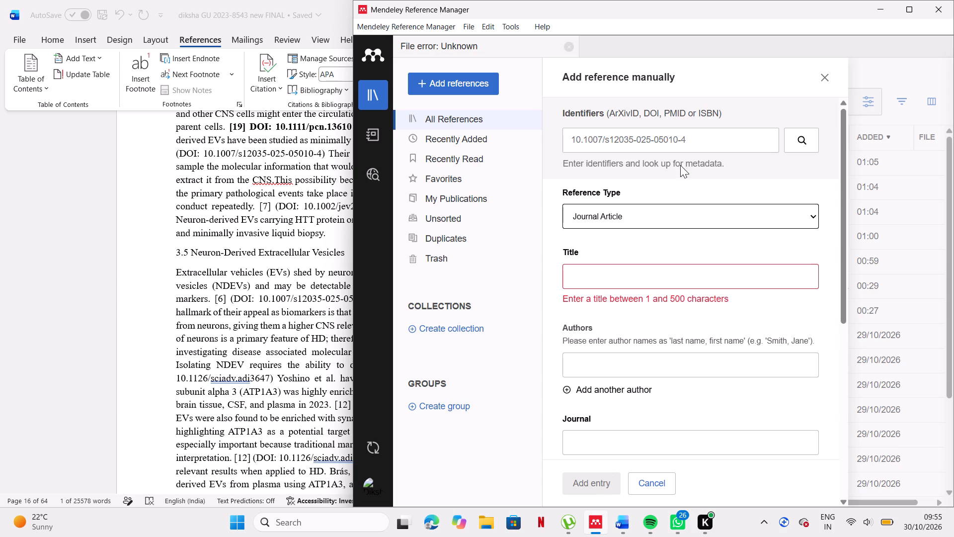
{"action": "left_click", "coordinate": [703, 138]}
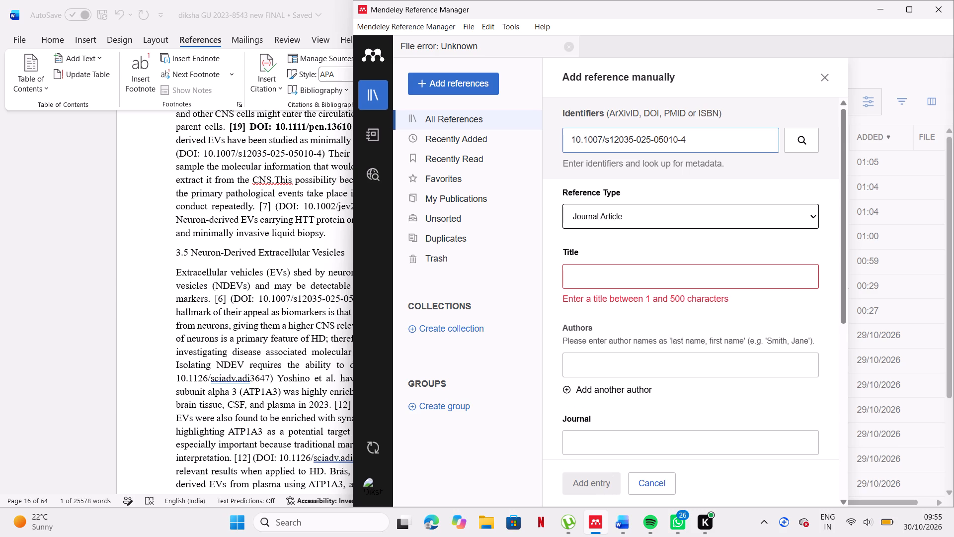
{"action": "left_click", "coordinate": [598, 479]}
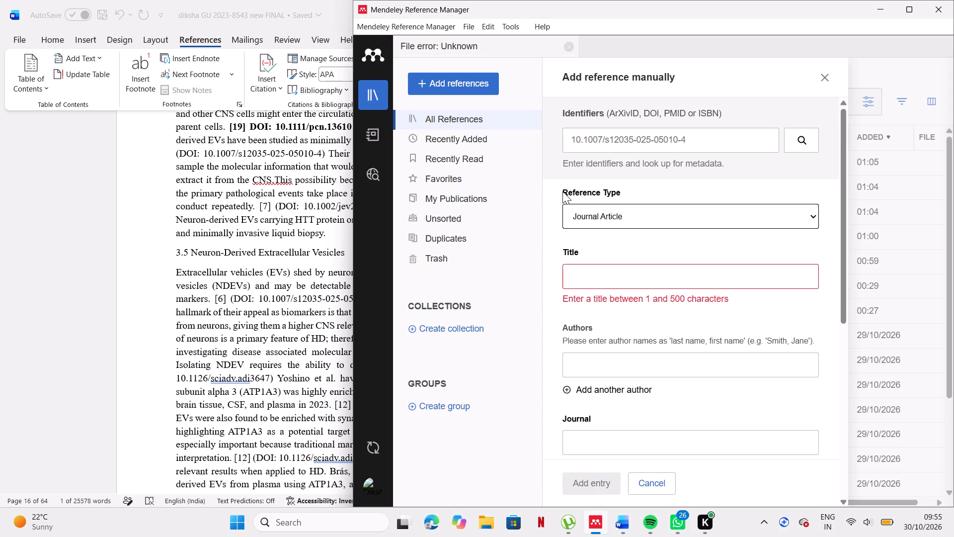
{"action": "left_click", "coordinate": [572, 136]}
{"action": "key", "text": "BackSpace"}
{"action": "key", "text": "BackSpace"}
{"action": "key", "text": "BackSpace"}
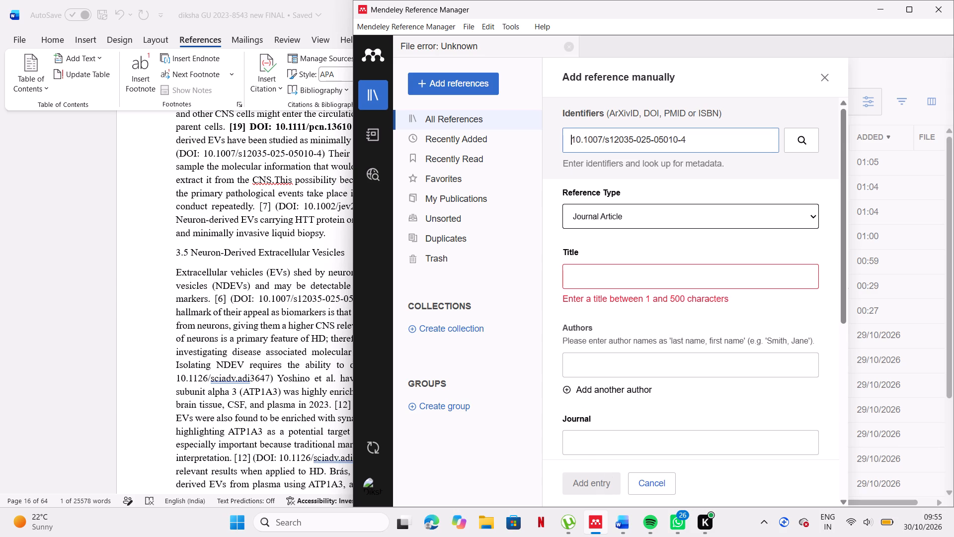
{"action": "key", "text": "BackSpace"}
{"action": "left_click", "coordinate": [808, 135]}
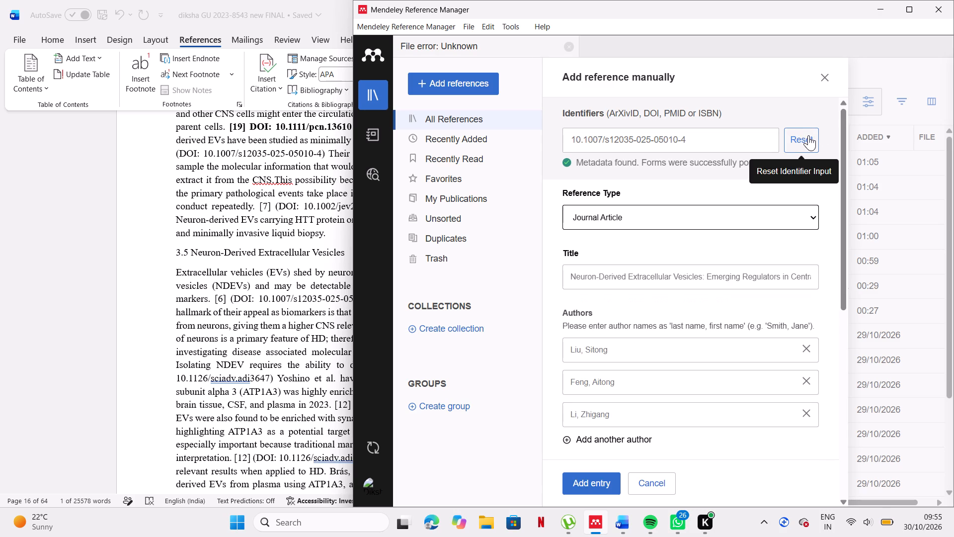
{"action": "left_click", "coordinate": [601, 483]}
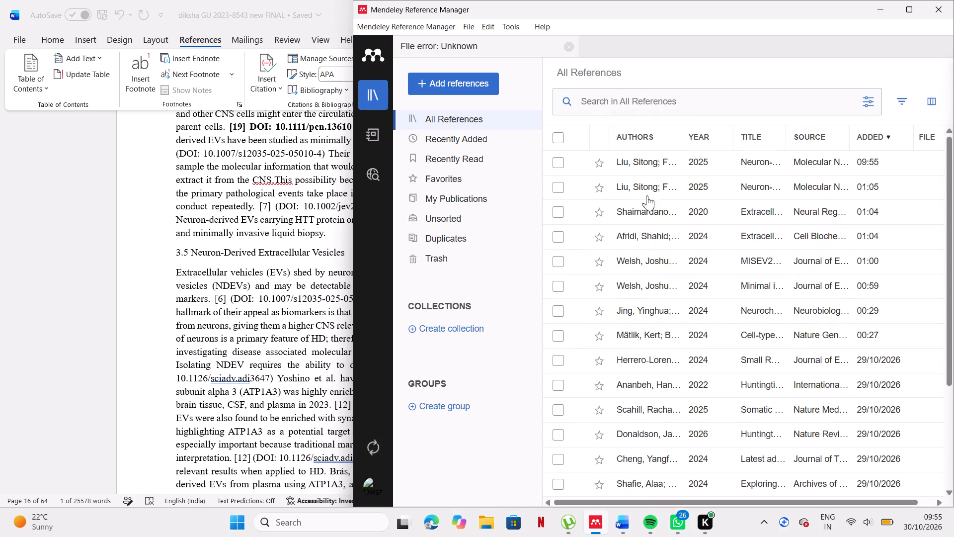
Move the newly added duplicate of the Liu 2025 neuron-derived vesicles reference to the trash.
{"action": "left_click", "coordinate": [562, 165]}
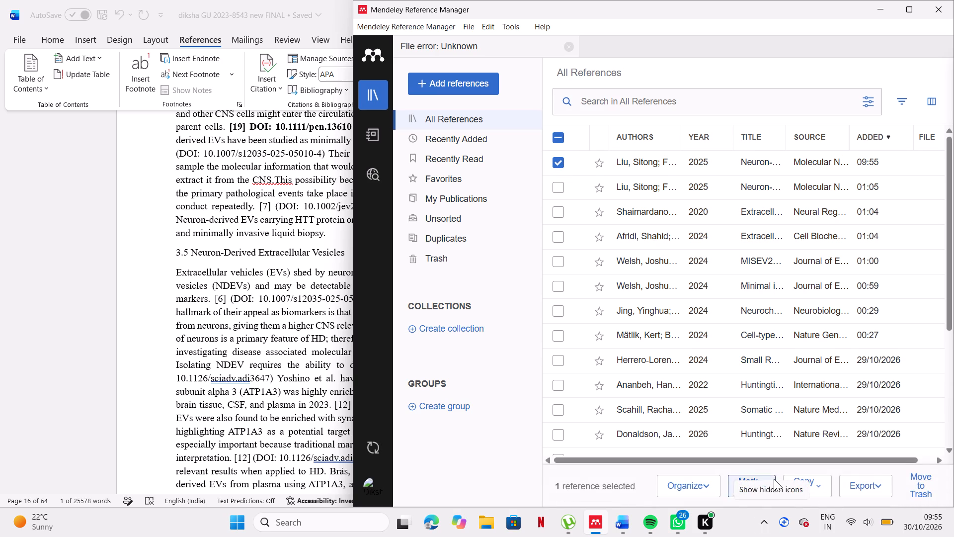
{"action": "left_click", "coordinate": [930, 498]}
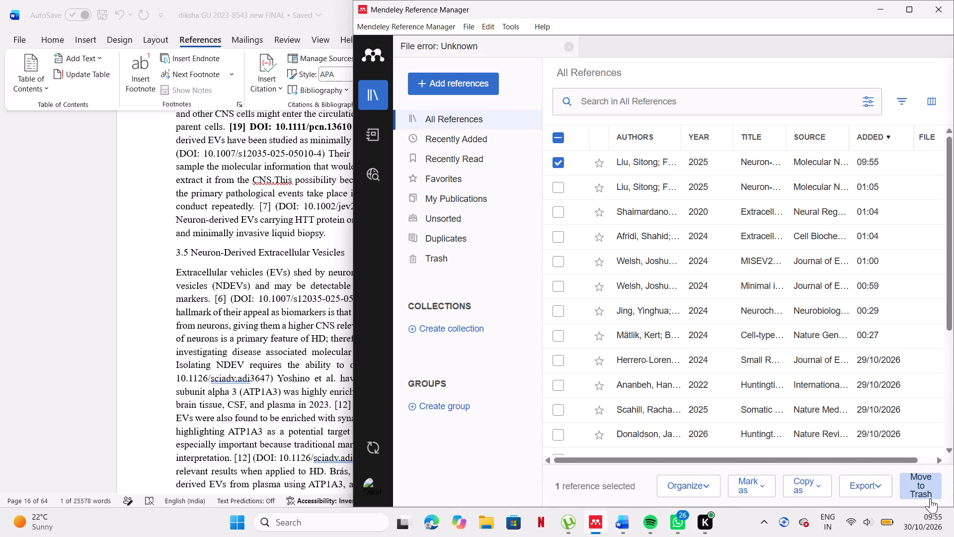
Back in Word, replace the typed [6] after "biomarkers for neurological diseases" with the Mendeley citation for "Neuron-Derived Extracellular Vesicles: Emerging Regulators".
{"action": "left_click", "coordinate": [342, 427]}
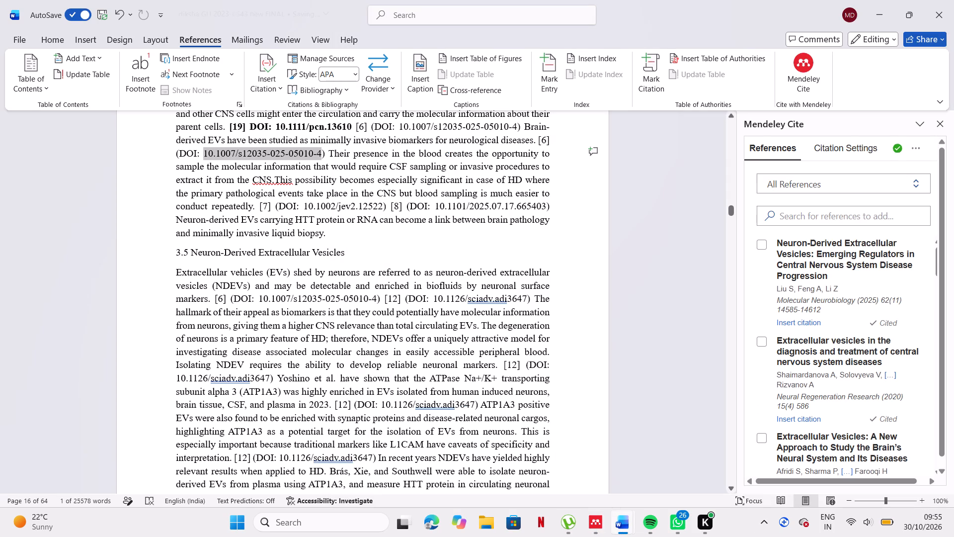
{"action": "scroll", "coordinate": [802, 317], "scroll_direction": "up", "scroll_amount": 2}
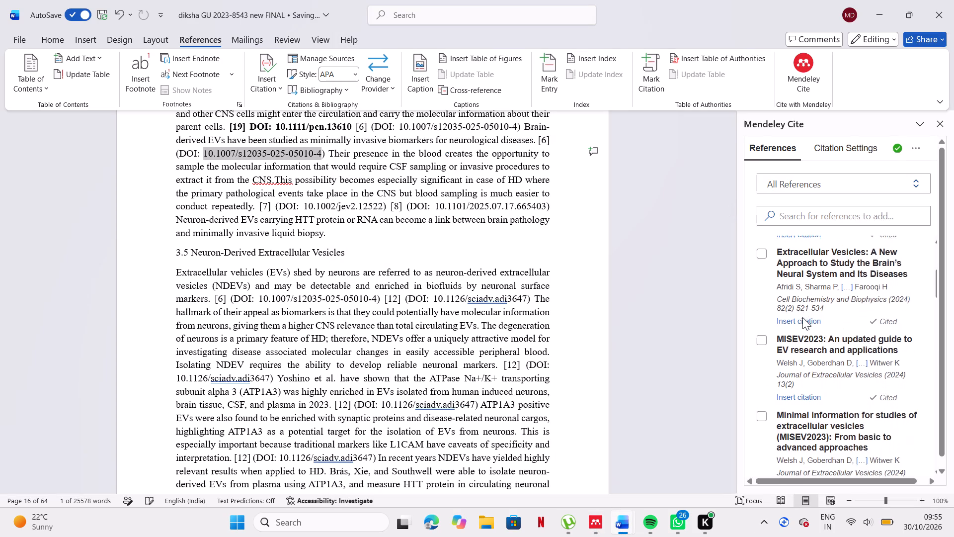
{"action": "scroll", "coordinate": [802, 317], "scroll_direction": "up", "scroll_amount": 2}
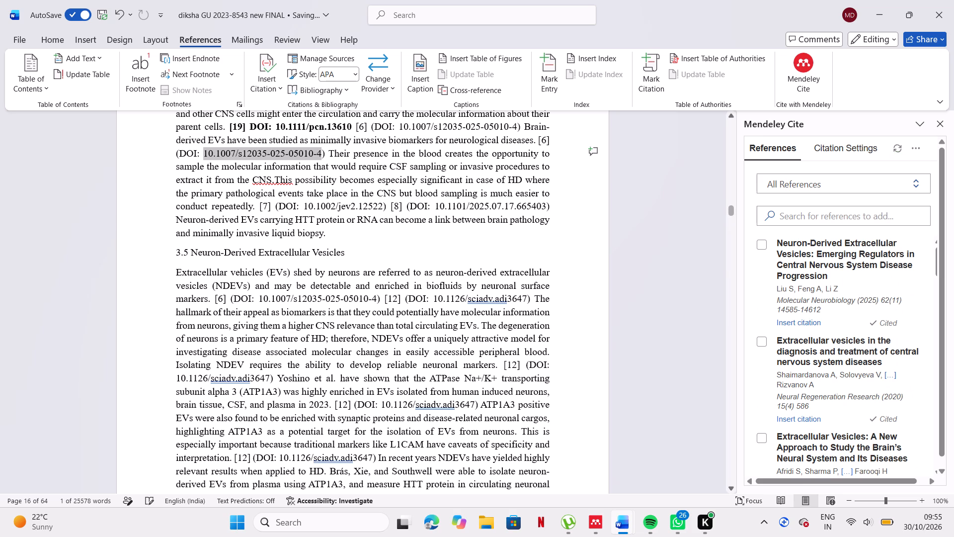
{"action": "left_click", "coordinate": [547, 147]}
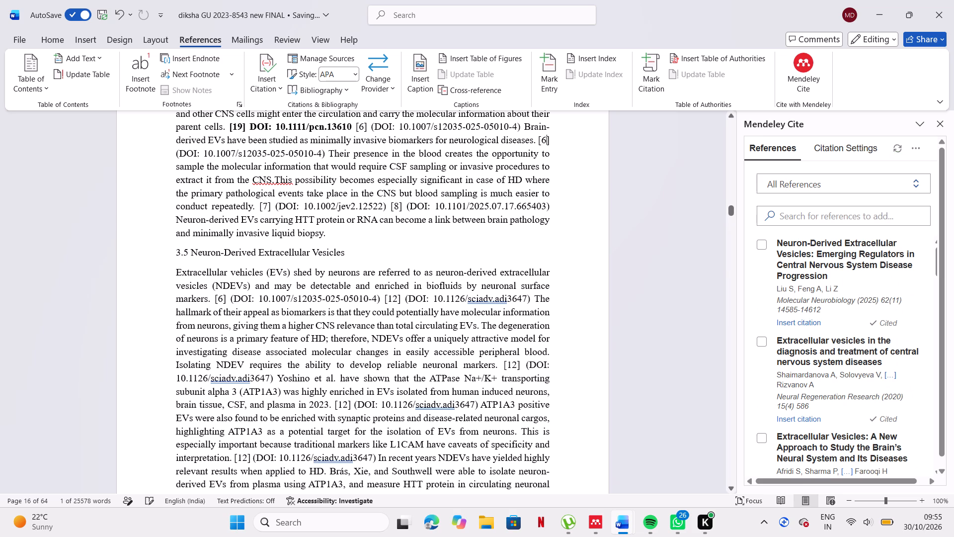
{"action": "triple_click", "coordinate": [548, 144]}
{"action": "double_click", "coordinate": [548, 144]}
{"action": "left_click", "coordinate": [548, 144]}
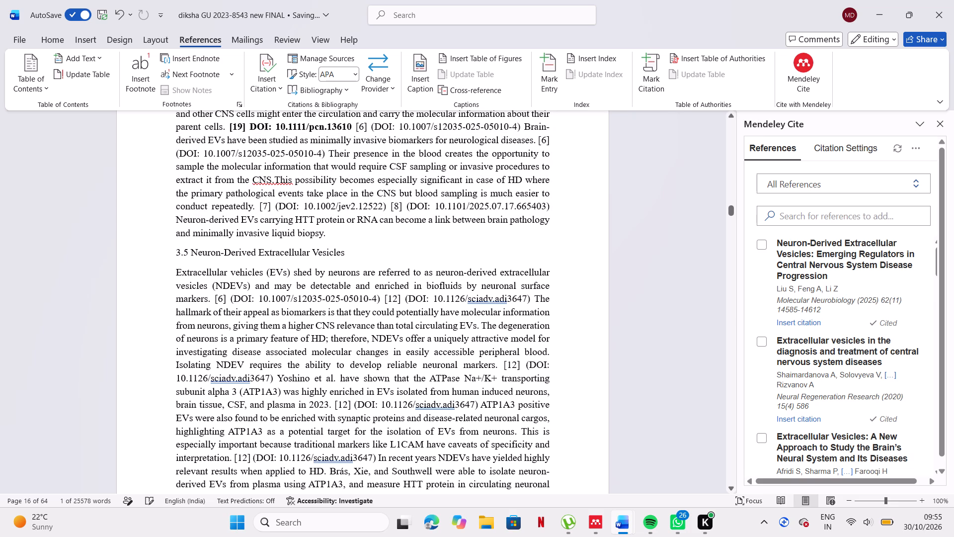
{"action": "left_click", "coordinate": [555, 142]}
{"action": "key", "text": "BackSpace"}
{"action": "key", "text": "BackSpace"}
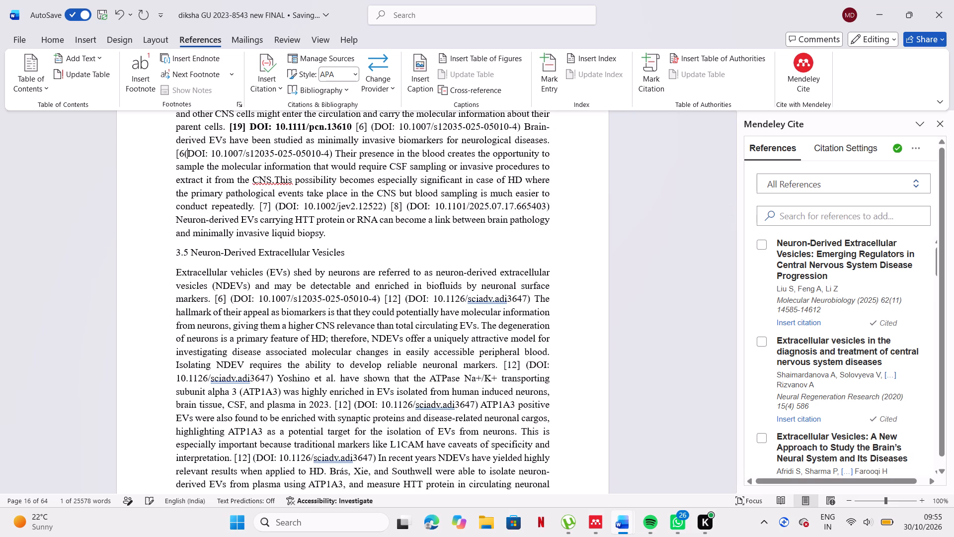
{"action": "key", "text": "BackSpace"}
{"action": "key", "text": "BackSpace"}
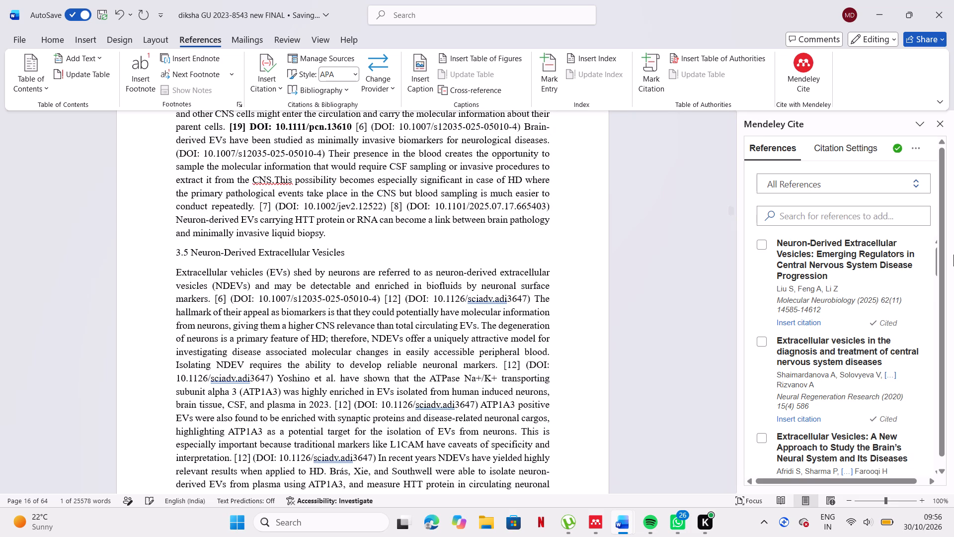
{"action": "left_click", "coordinate": [801, 322]}
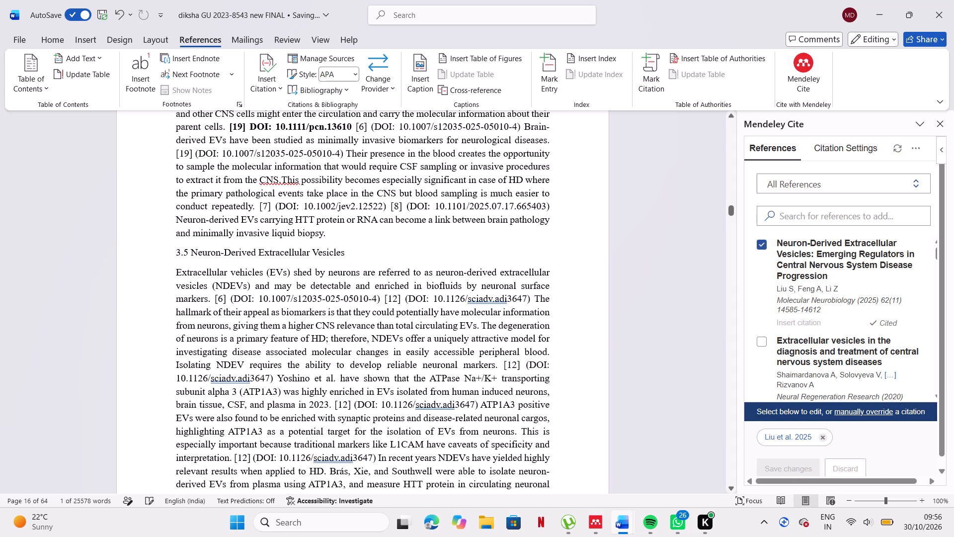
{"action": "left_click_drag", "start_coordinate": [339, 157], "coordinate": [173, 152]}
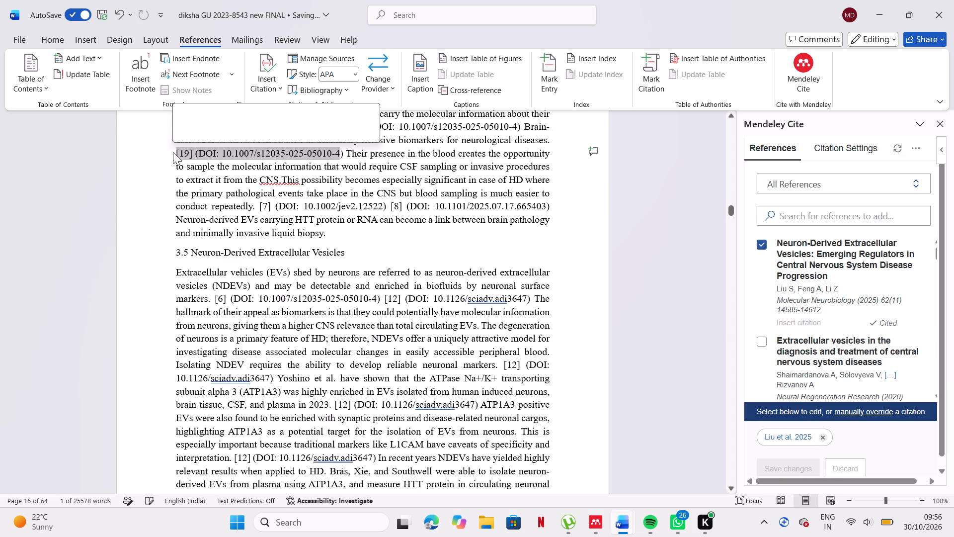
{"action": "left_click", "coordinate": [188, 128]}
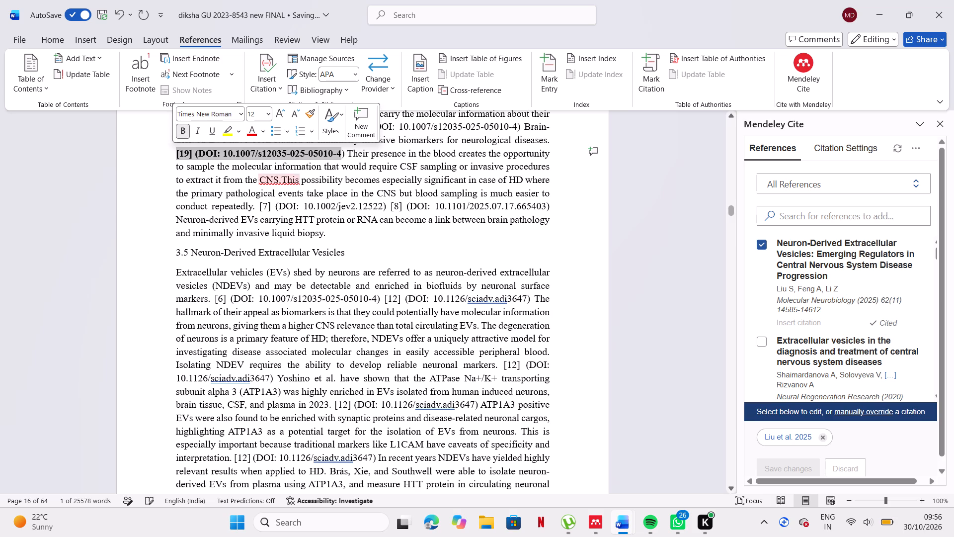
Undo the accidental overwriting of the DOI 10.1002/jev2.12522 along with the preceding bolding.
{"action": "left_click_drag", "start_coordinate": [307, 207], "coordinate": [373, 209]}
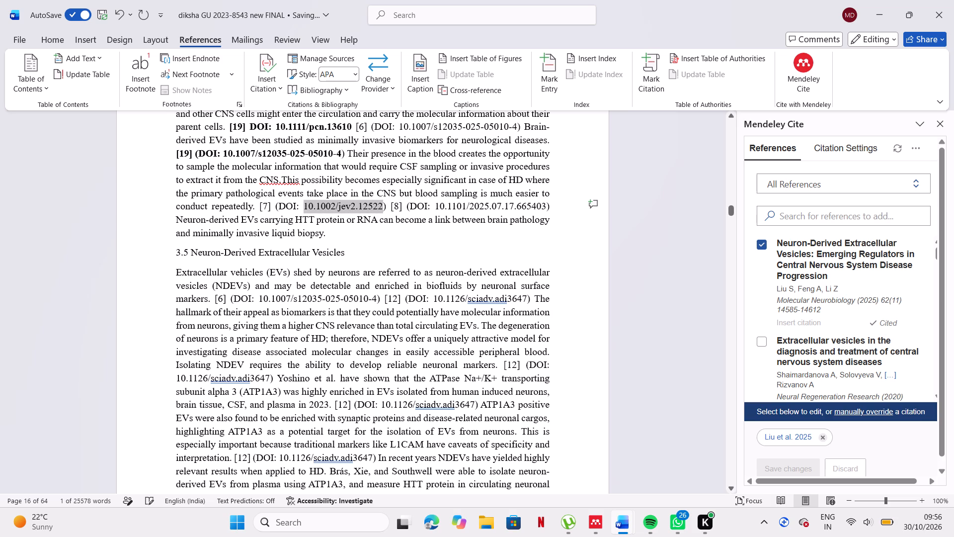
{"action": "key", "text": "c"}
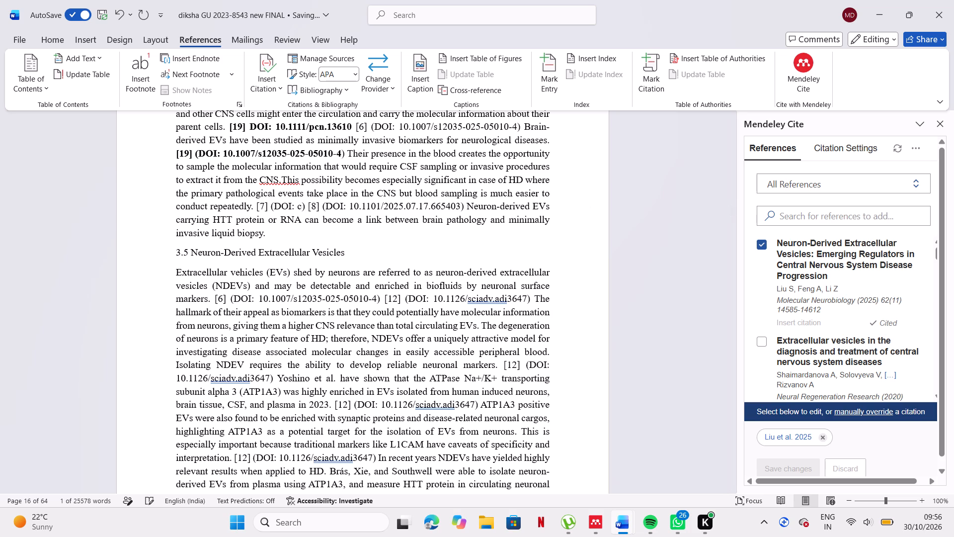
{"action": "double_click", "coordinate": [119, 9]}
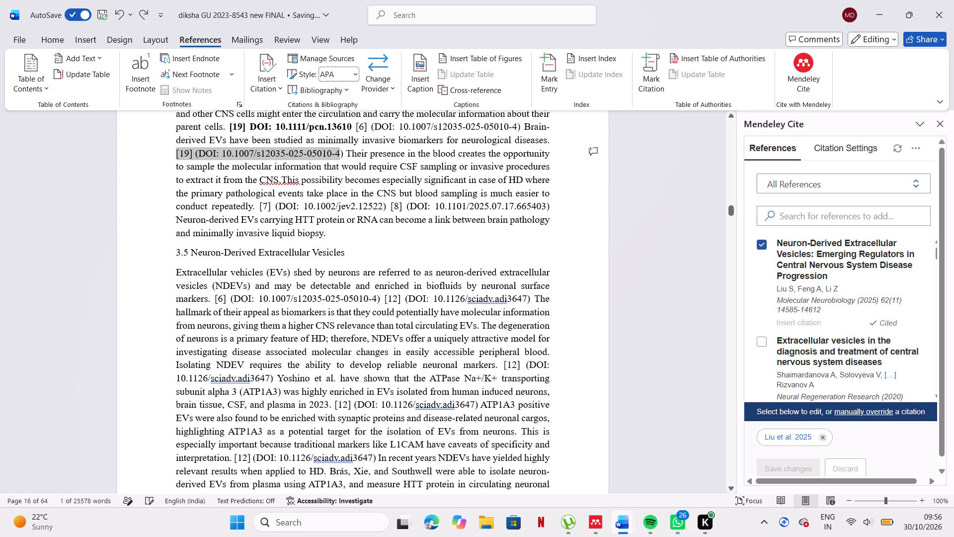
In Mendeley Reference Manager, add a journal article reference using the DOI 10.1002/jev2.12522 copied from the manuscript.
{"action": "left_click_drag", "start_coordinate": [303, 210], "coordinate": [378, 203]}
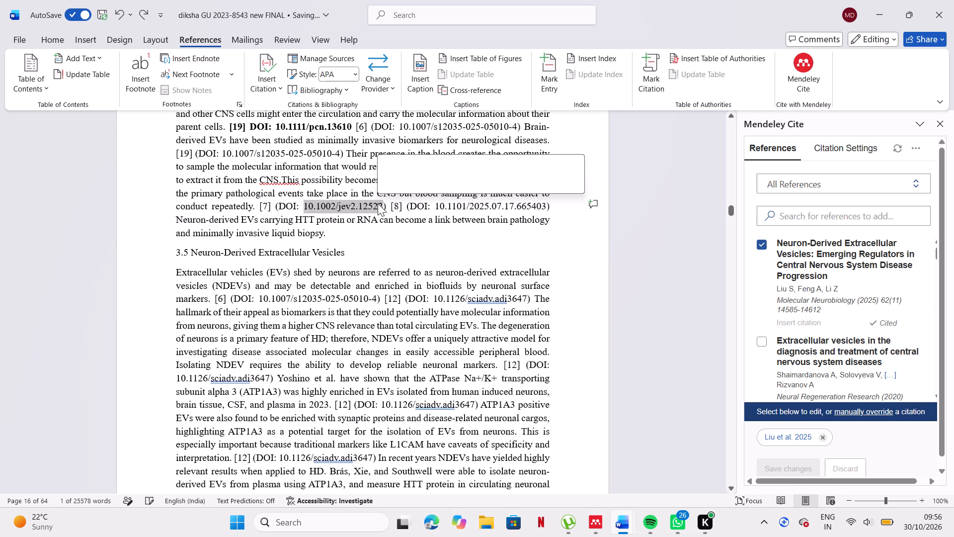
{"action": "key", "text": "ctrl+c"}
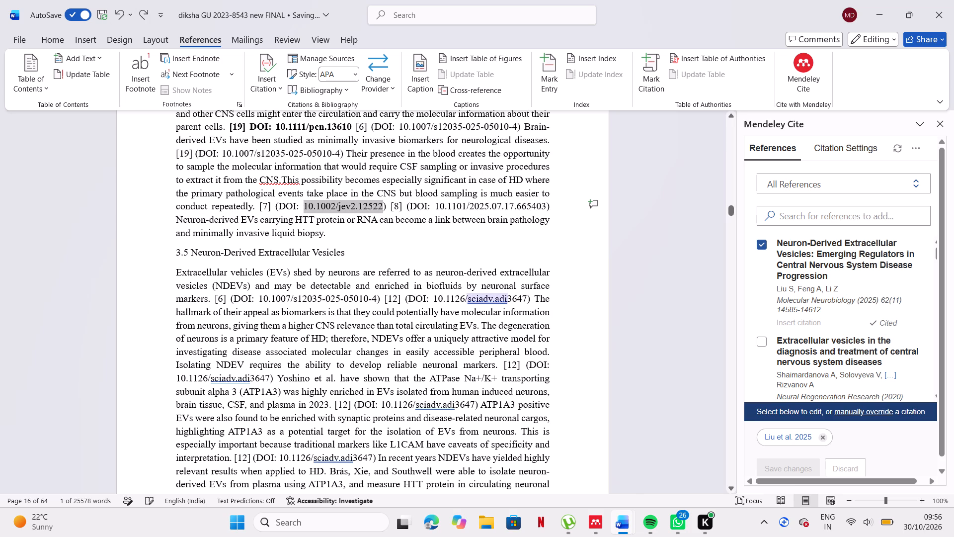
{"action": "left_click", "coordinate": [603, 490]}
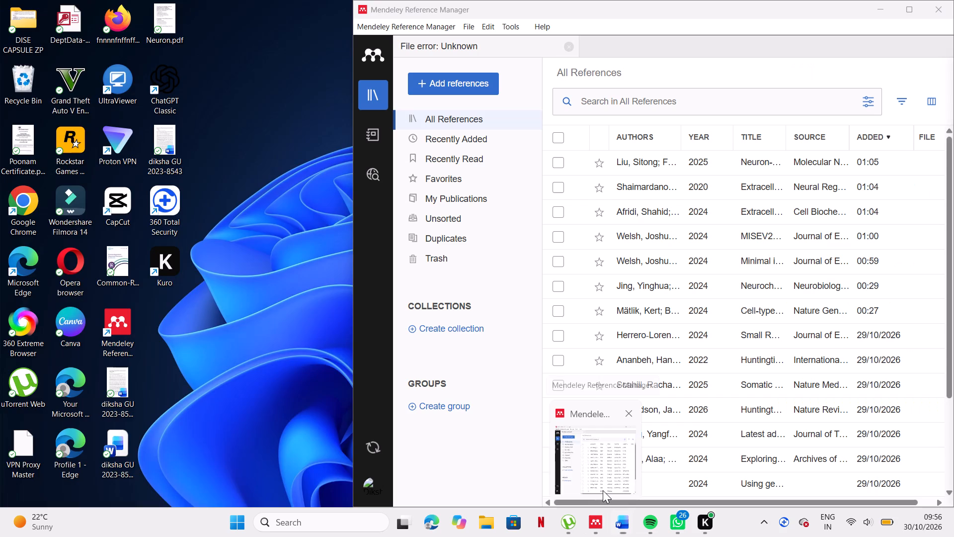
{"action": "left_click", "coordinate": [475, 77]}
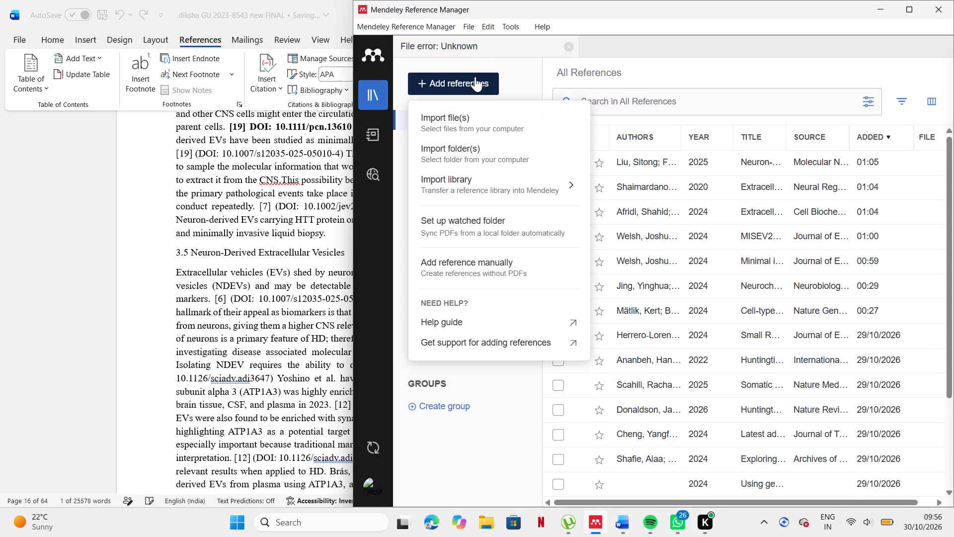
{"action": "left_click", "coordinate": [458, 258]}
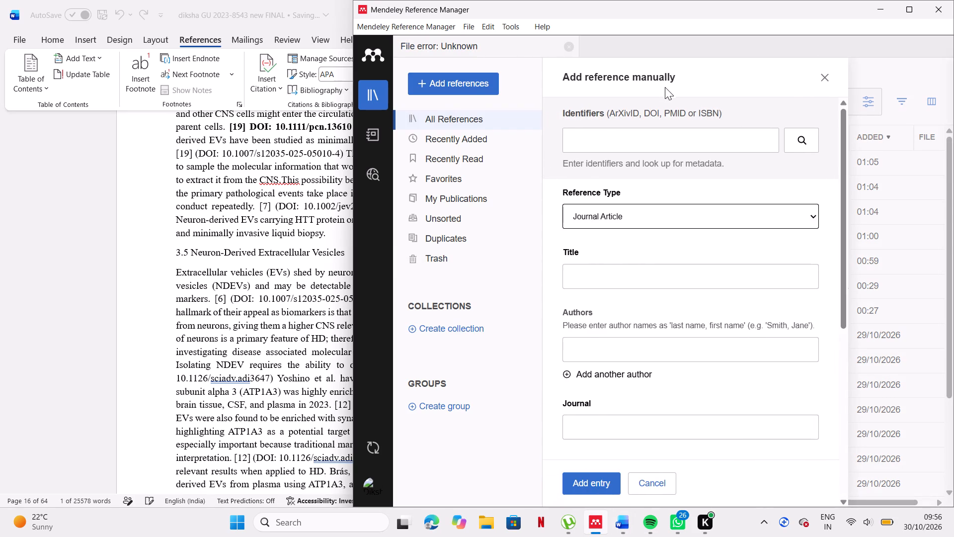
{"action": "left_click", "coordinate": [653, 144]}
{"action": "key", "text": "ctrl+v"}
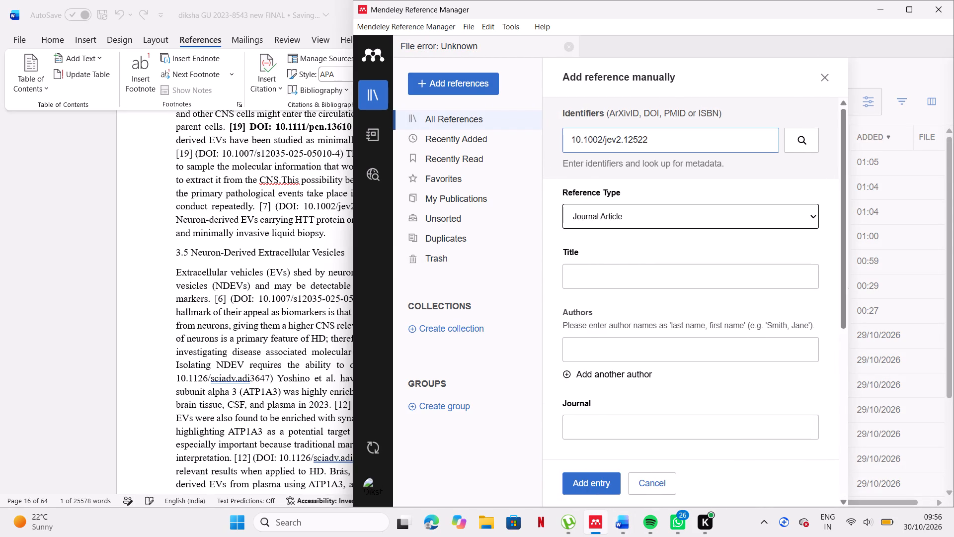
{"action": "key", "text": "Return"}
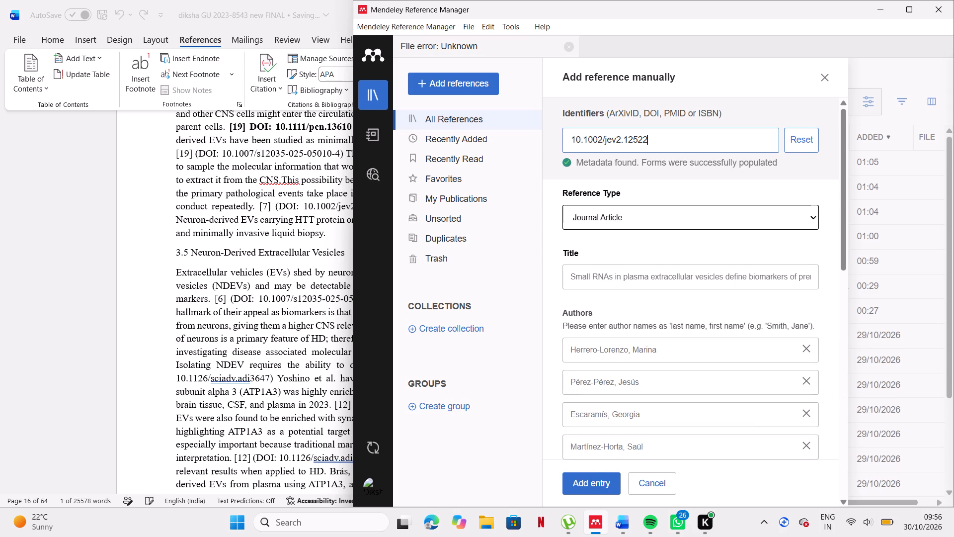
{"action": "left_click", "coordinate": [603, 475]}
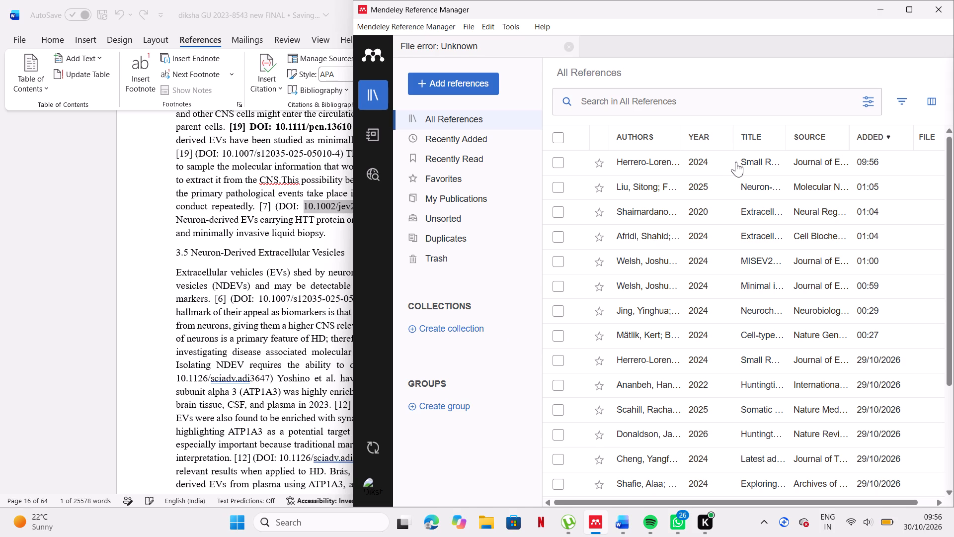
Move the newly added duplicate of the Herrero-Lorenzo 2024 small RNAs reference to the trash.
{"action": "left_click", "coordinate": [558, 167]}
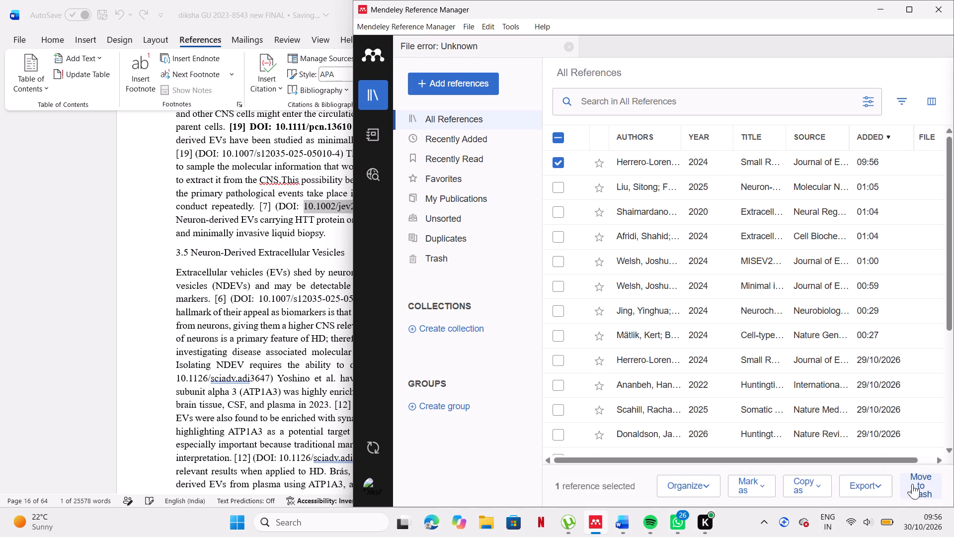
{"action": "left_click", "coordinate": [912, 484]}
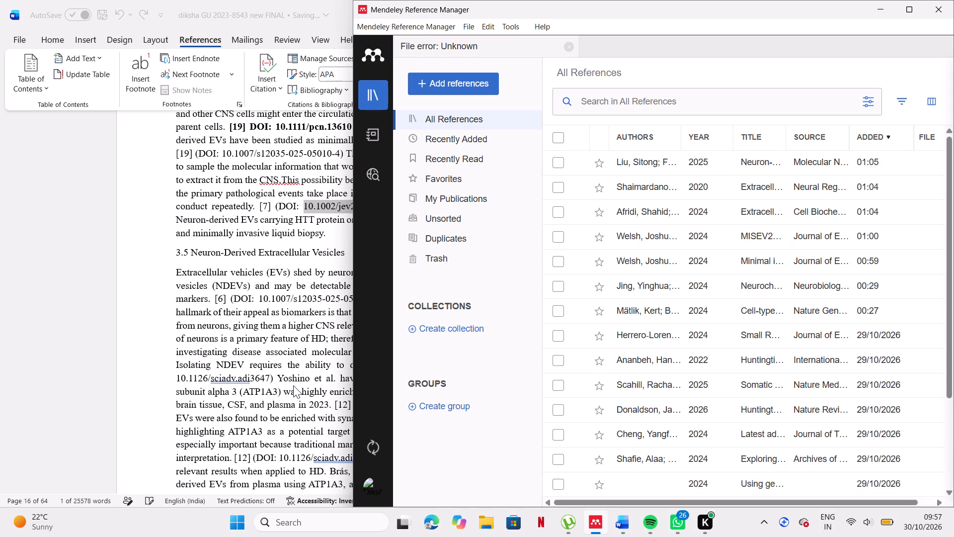
Back in Word, search the Mendeley Cite references for 10.1002/jev2.12522, review the matches, and clear the search.
{"action": "left_click", "coordinate": [293, 385]}
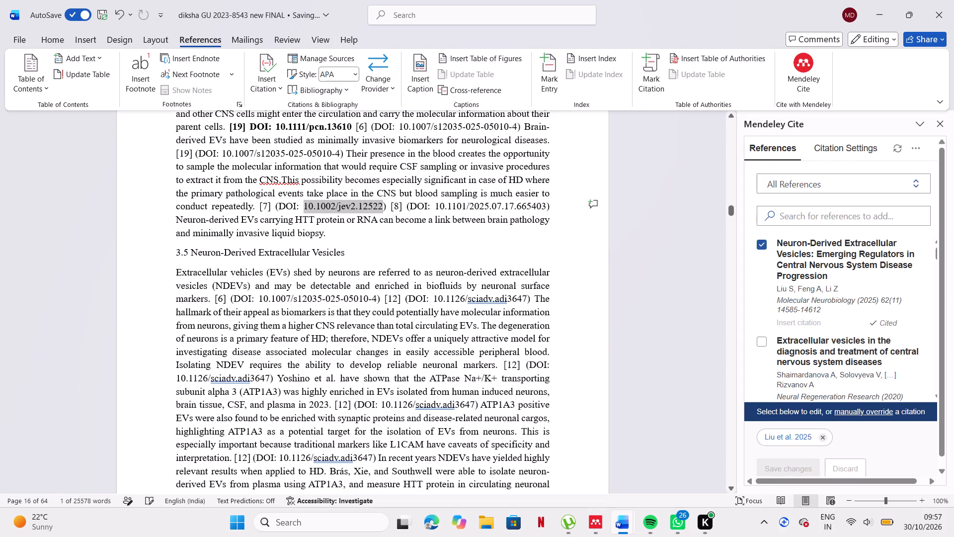
{"action": "left_click", "coordinate": [821, 211]}
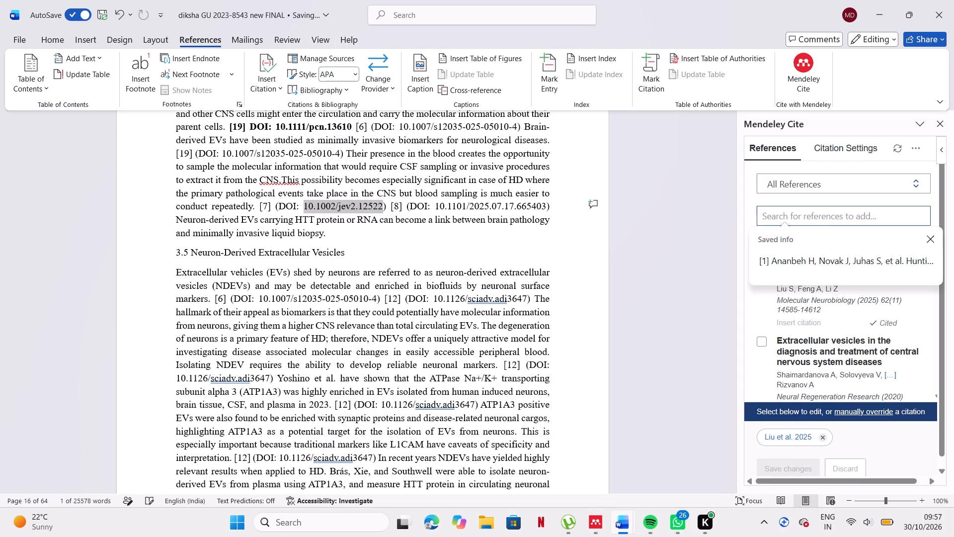
{"action": "key", "text": "ctrl+v"}
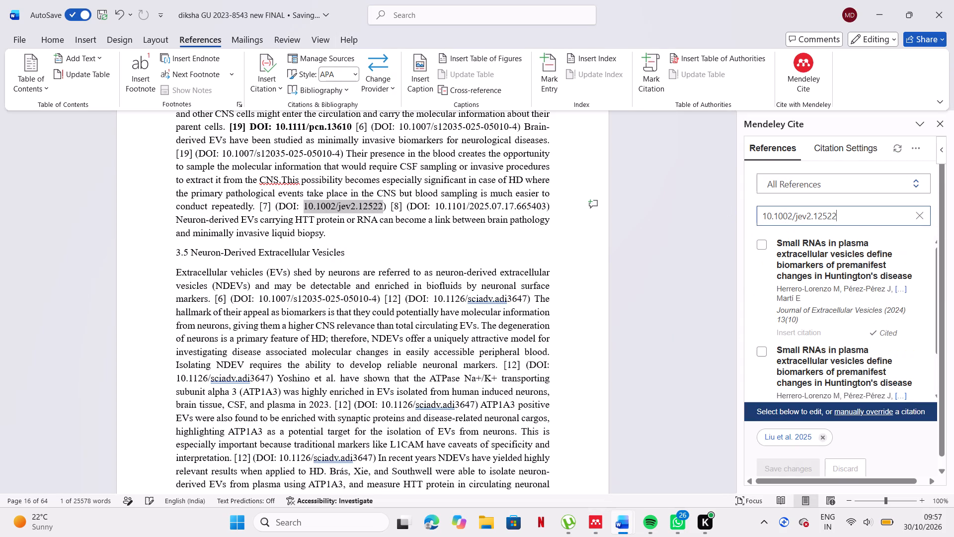
{"action": "scroll", "coordinate": [841, 272], "scroll_direction": "up", "scroll_amount": 1}
{"action": "scroll", "coordinate": [841, 272], "scroll_direction": "down", "scroll_amount": 2}
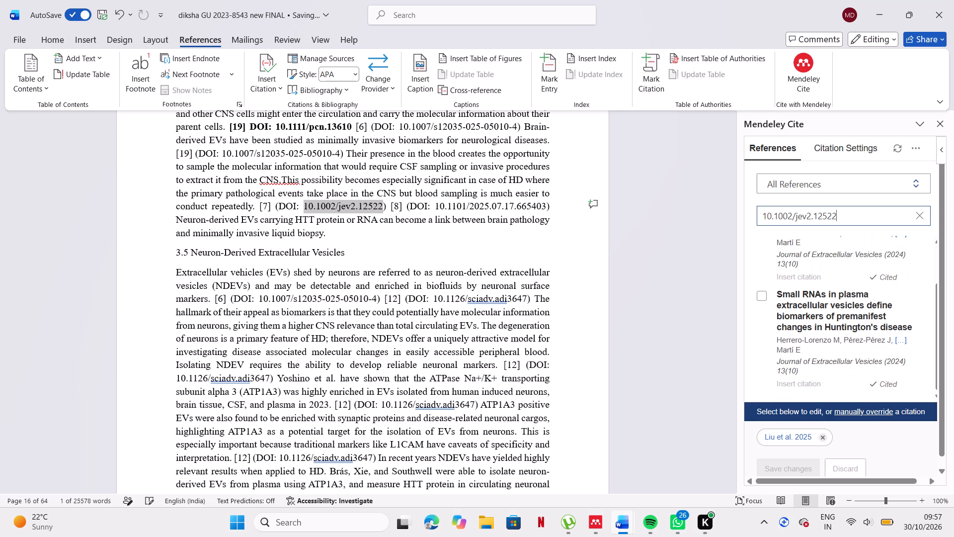
{"action": "scroll", "coordinate": [841, 272], "scroll_direction": "up", "scroll_amount": 5}
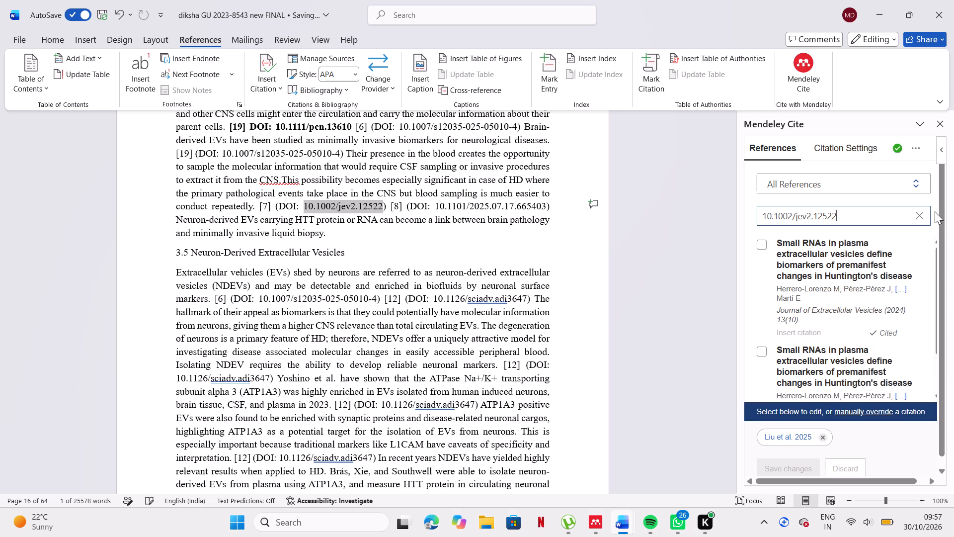
{"action": "left_click", "coordinate": [920, 217]}
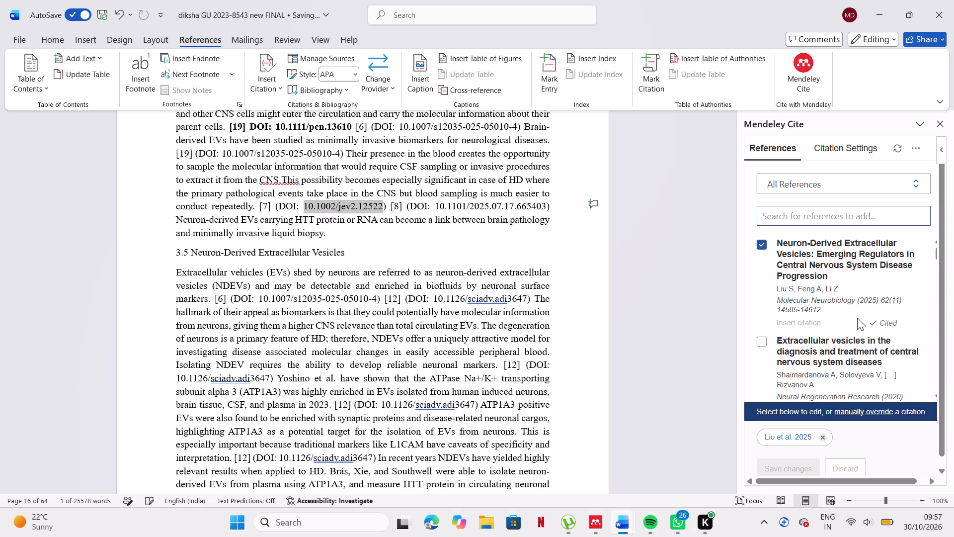
Deselect the Liu 2025 reference "Neuron-Derived Extracellular Vesicles: Emerging Regulators" in the citation being edited.
{"action": "scroll", "coordinate": [786, 270], "scroll_direction": "up", "scroll_amount": 3}
{"action": "scroll", "coordinate": [786, 270], "scroll_direction": "down", "scroll_amount": 1}
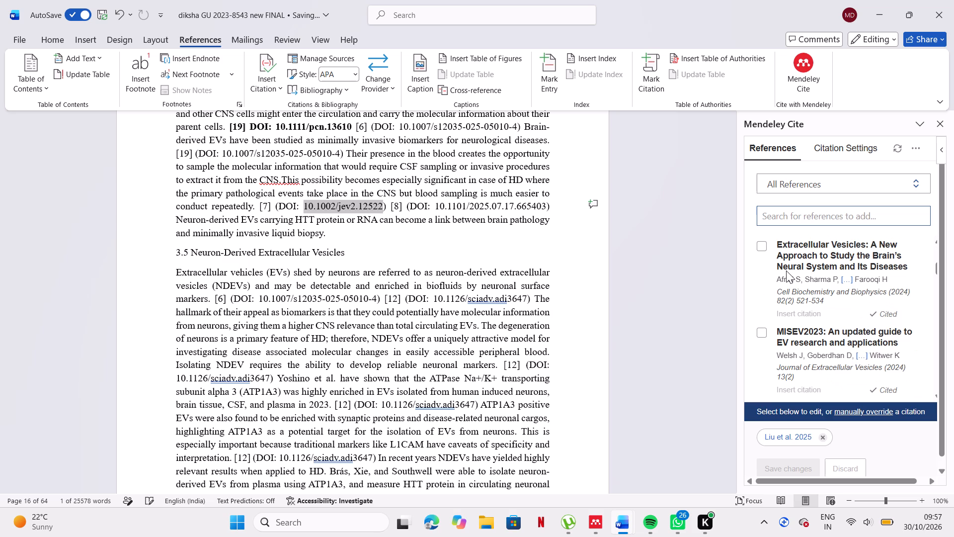
{"action": "left_click", "coordinate": [786, 270]}
{"action": "scroll", "coordinate": [786, 270], "scroll_direction": "up", "scroll_amount": 2}
{"action": "left_click", "coordinate": [762, 245]}
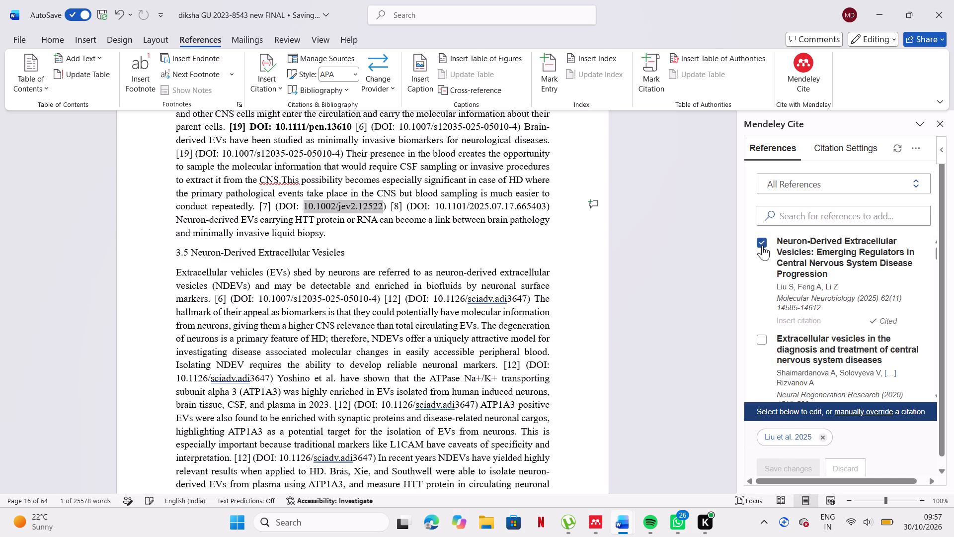
Look through the full Mendeley Cite reference list for the Herrero-Lorenzo small RNAs entries and other candidate references.
{"action": "scroll", "coordinate": [857, 328], "scroll_direction": "down", "scroll_amount": 2}
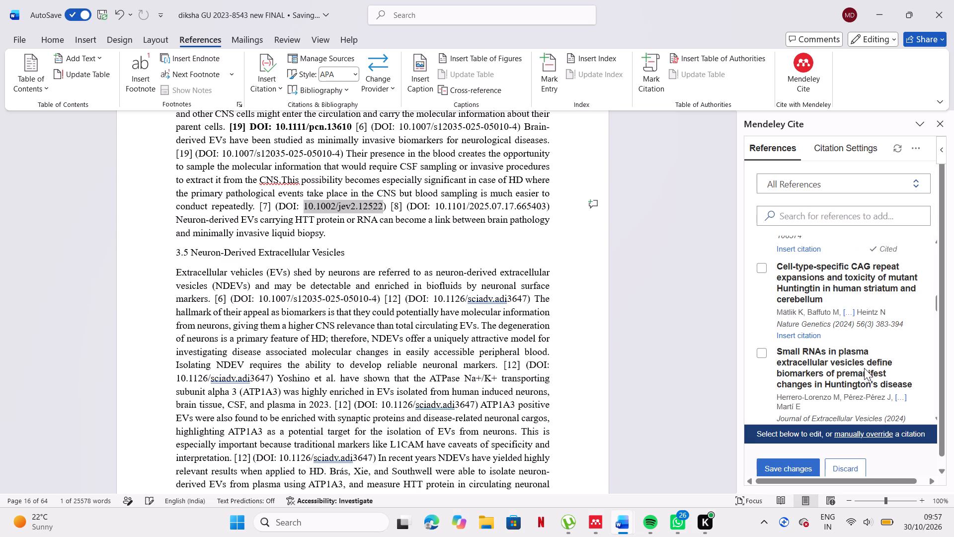
{"action": "scroll", "coordinate": [864, 368], "scroll_direction": "down", "scroll_amount": 2}
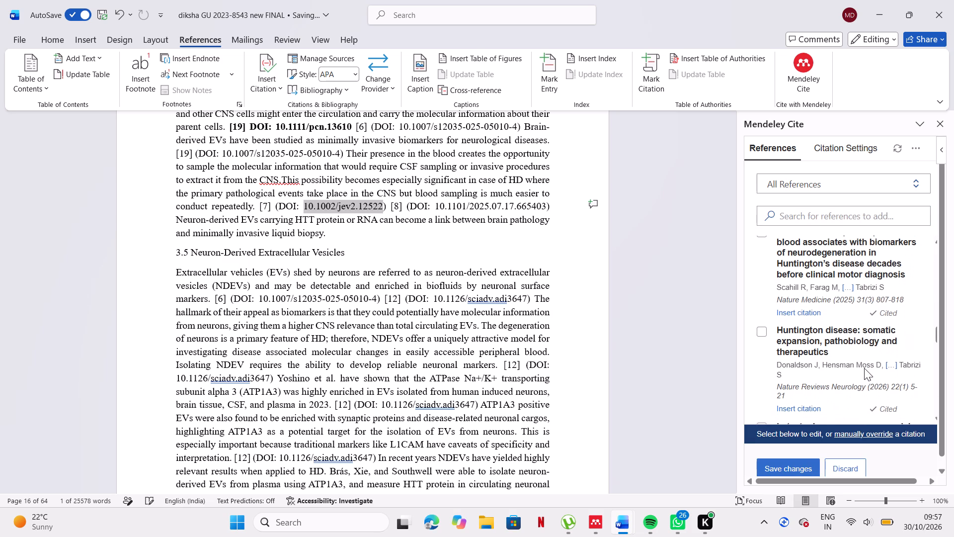
{"action": "scroll", "coordinate": [864, 368], "scroll_direction": "down", "scroll_amount": 2}
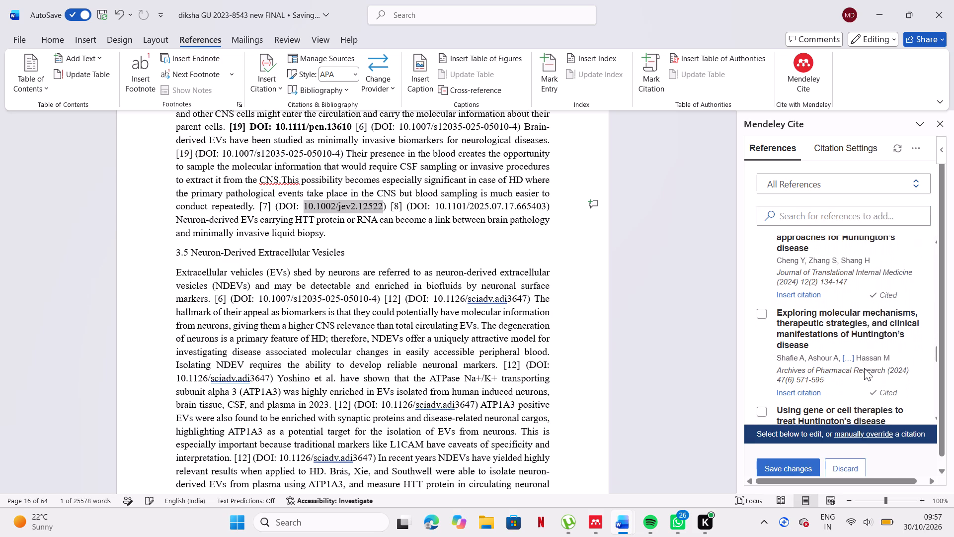
{"action": "scroll", "coordinate": [864, 368], "scroll_direction": "down", "scroll_amount": 3}
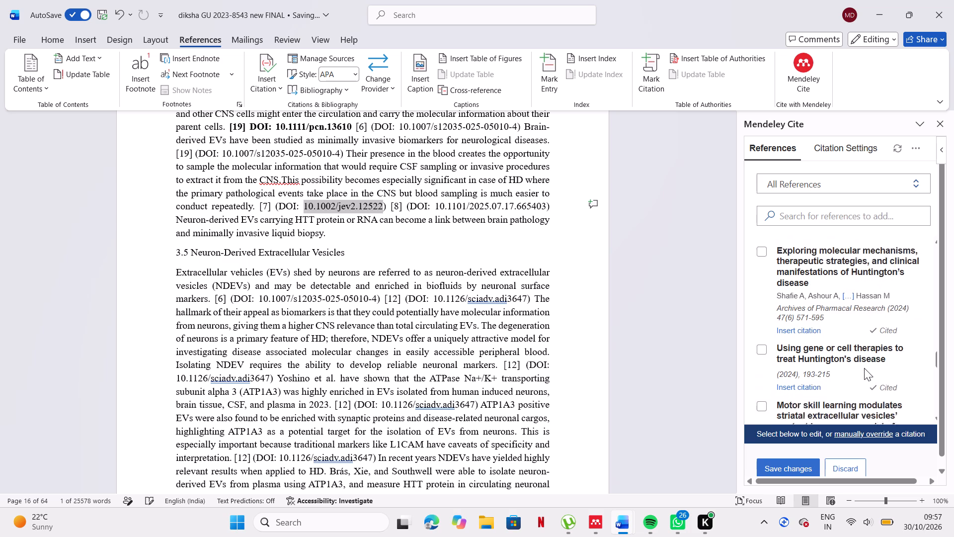
{"action": "scroll", "coordinate": [864, 368], "scroll_direction": "down", "scroll_amount": 2}
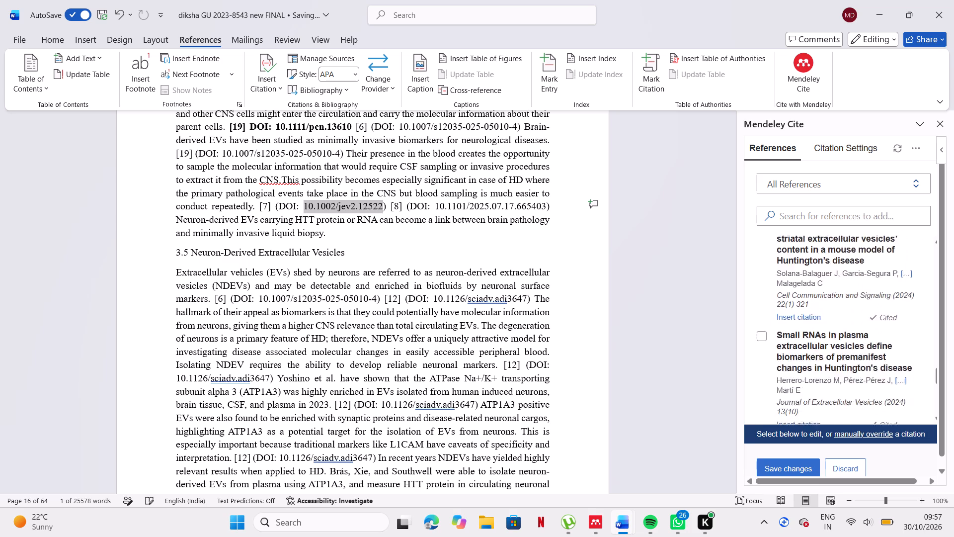
{"action": "scroll", "coordinate": [864, 368], "scroll_direction": "down", "scroll_amount": 3}
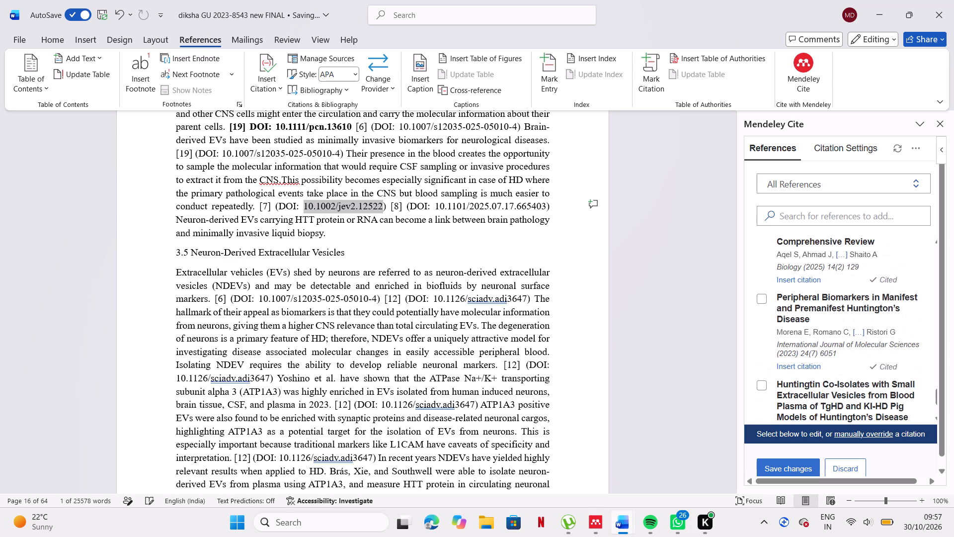
{"action": "scroll", "coordinate": [864, 368], "scroll_direction": "down", "scroll_amount": 2}
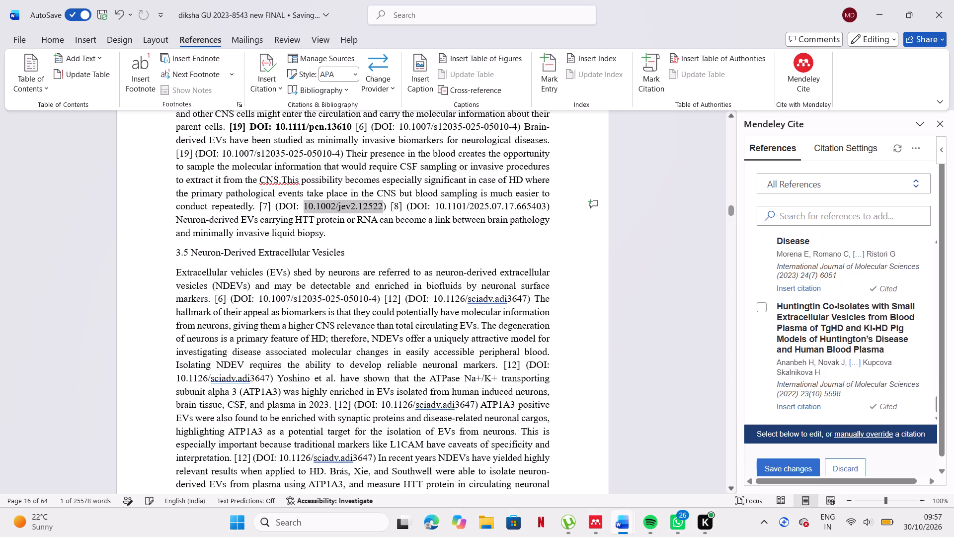
{"action": "left_click", "coordinate": [678, 383]}
{"action": "scroll", "coordinate": [845, 289], "scroll_direction": "down", "scroll_amount": 1}
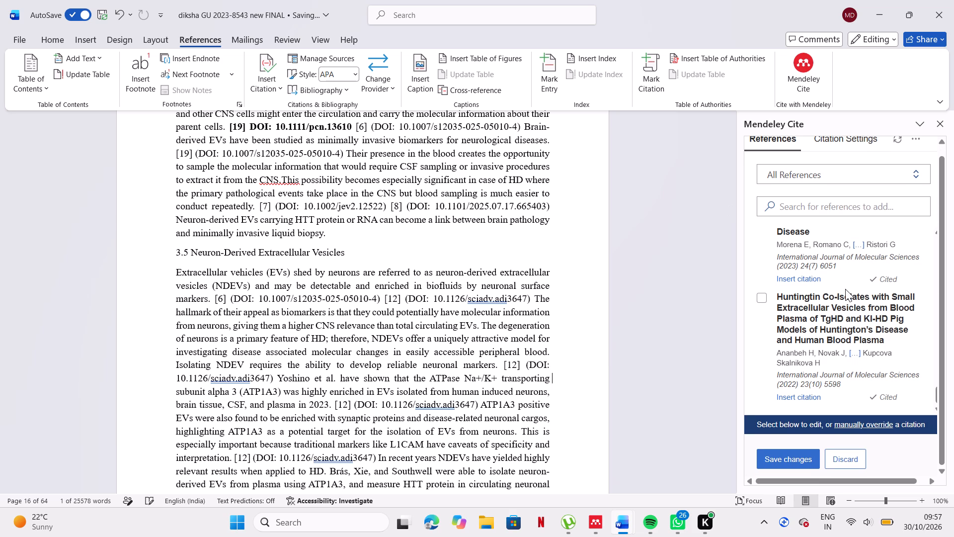
{"action": "scroll", "coordinate": [845, 289], "scroll_direction": "down", "scroll_amount": 2}
{"action": "scroll", "coordinate": [844, 294], "scroll_direction": "up", "scroll_amount": 2}
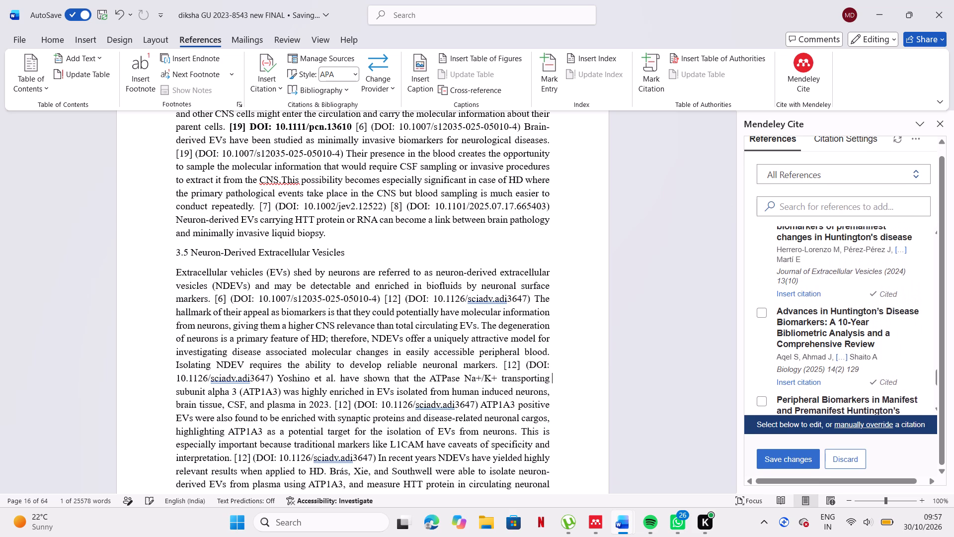
{"action": "scroll", "coordinate": [844, 294], "scroll_direction": "up", "scroll_amount": 3}
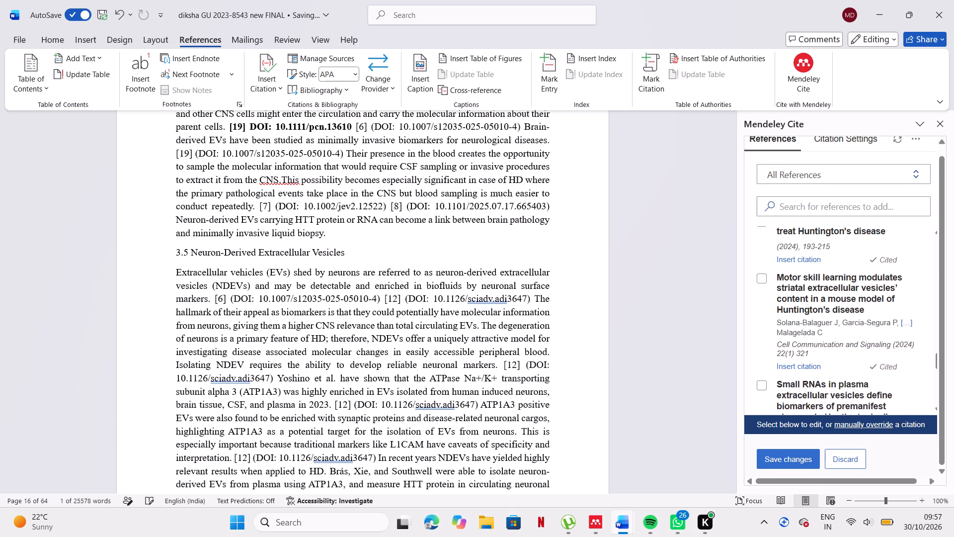
{"action": "scroll", "coordinate": [844, 294], "scroll_direction": "up", "scroll_amount": 2}
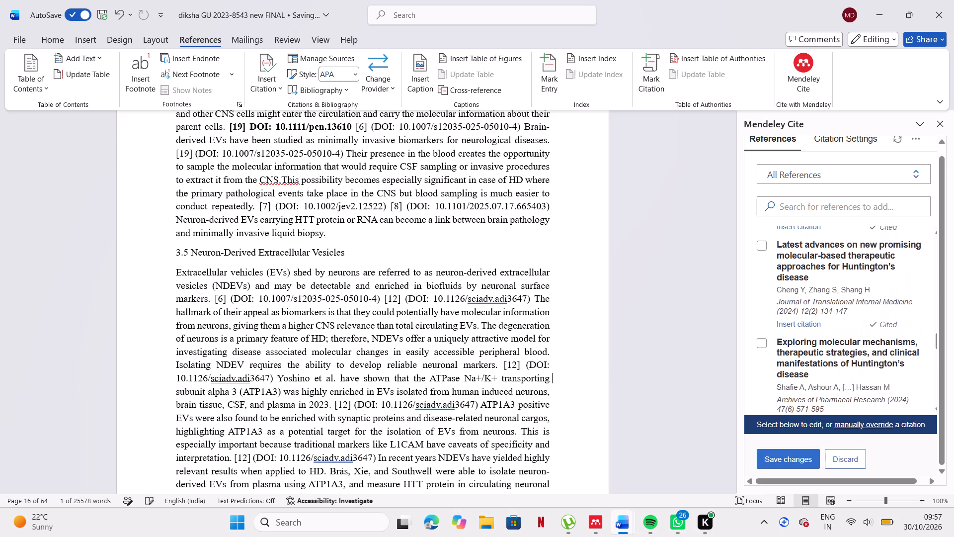
{"action": "scroll", "coordinate": [844, 294], "scroll_direction": "up", "scroll_amount": 1}
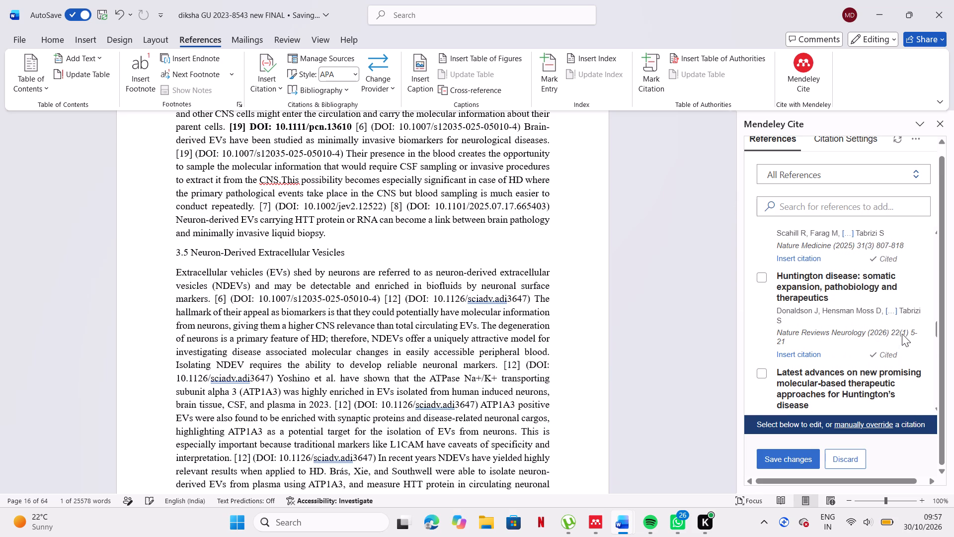
{"action": "scroll", "coordinate": [815, 315], "scroll_direction": "up", "scroll_amount": 1}
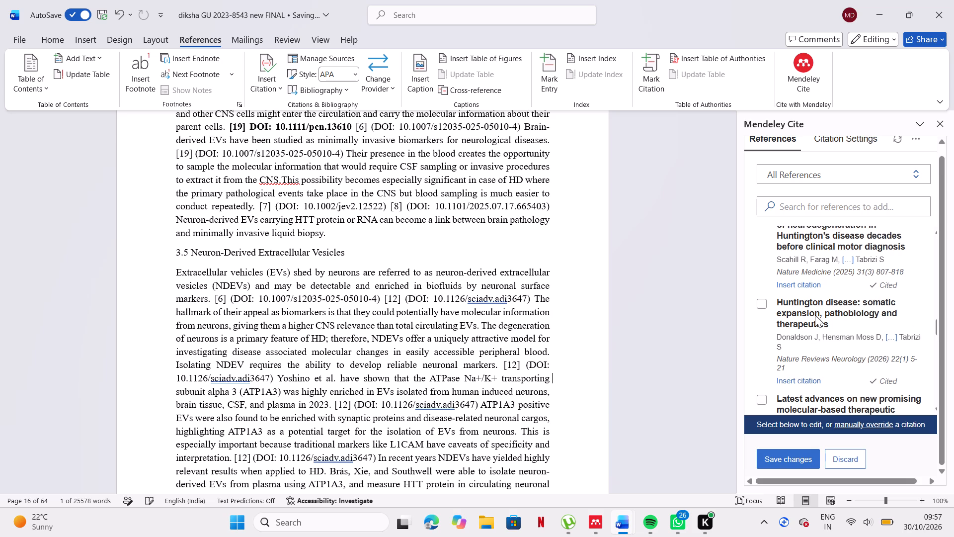
{"action": "scroll", "coordinate": [815, 315], "scroll_direction": "up", "scroll_amount": 1}
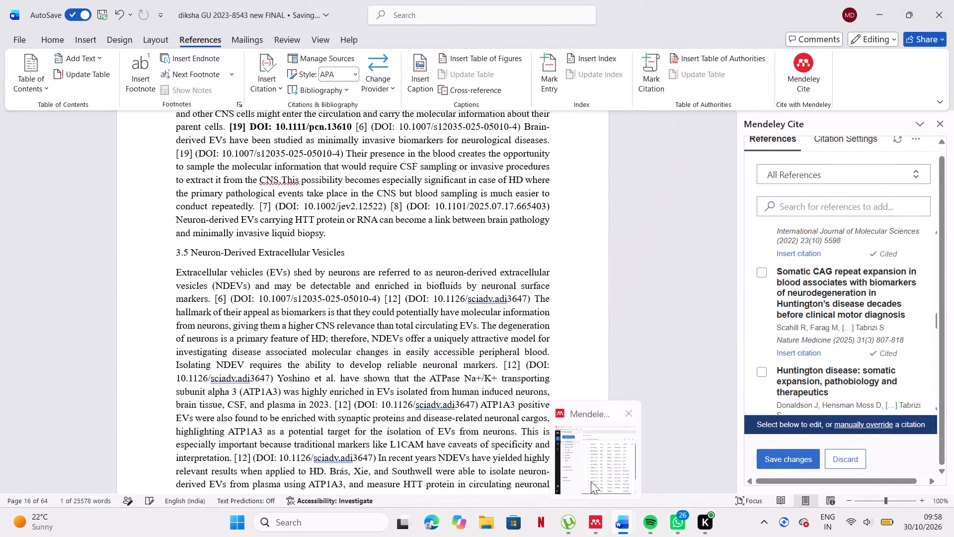
In Mendeley Reference Manager, open the details of the Herrero-Lorenzo 2024 small RNAs reference.
{"action": "left_click", "coordinate": [607, 516]}
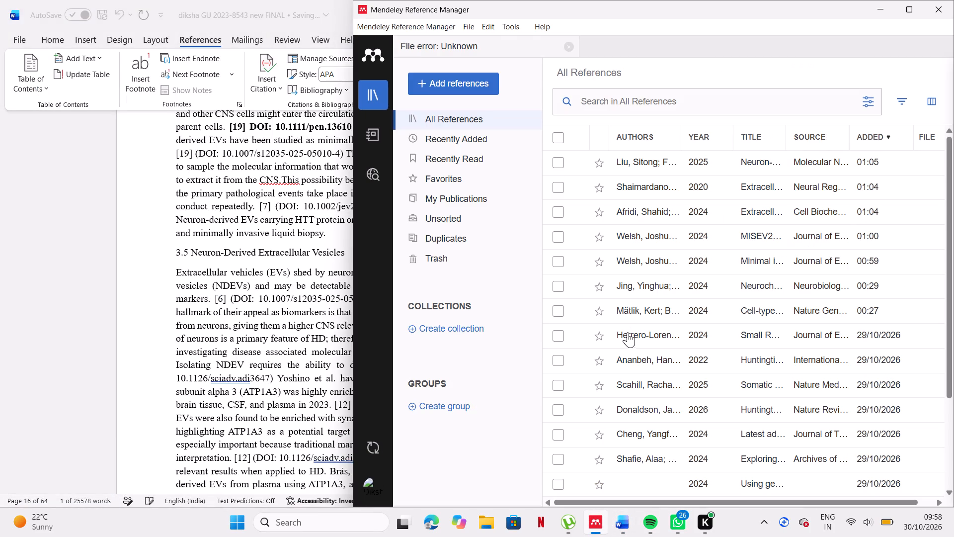
{"action": "left_click", "coordinate": [628, 333]}
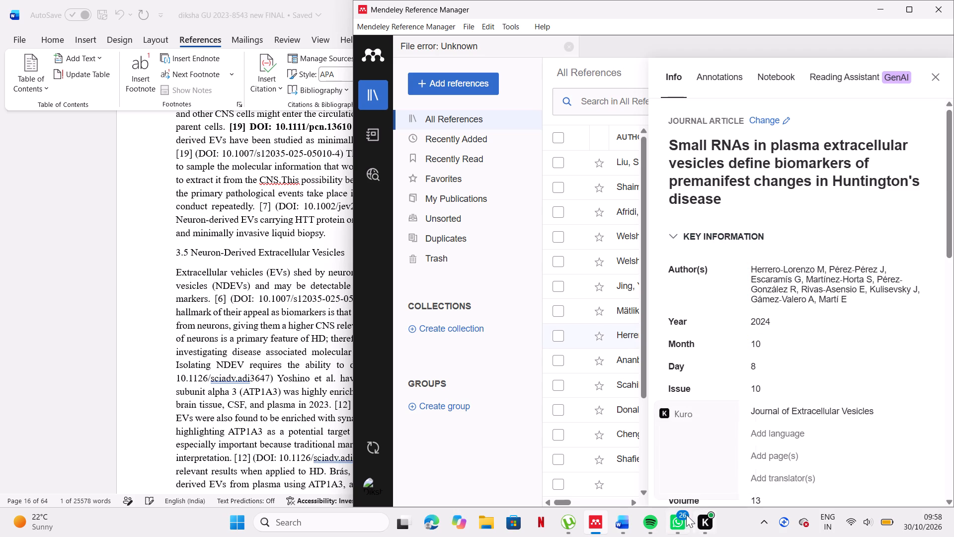
Back in Word, delete the typed citation number [7] before DOI 10.1002/jev2.12522 in the sentence ending "much easier to conduct repeatedly".
{"action": "left_click", "coordinate": [295, 419]}
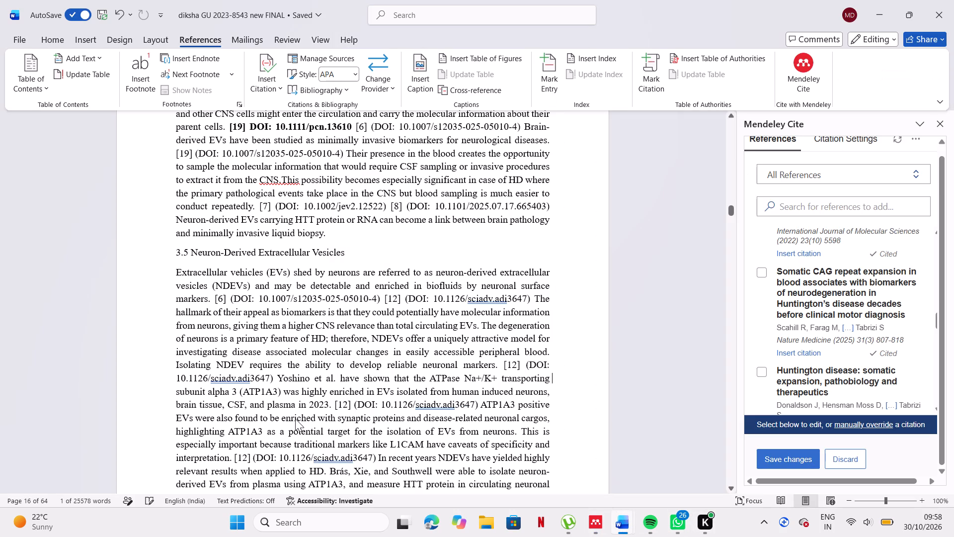
{"action": "scroll", "coordinate": [786, 329], "scroll_direction": "down", "scroll_amount": 2}
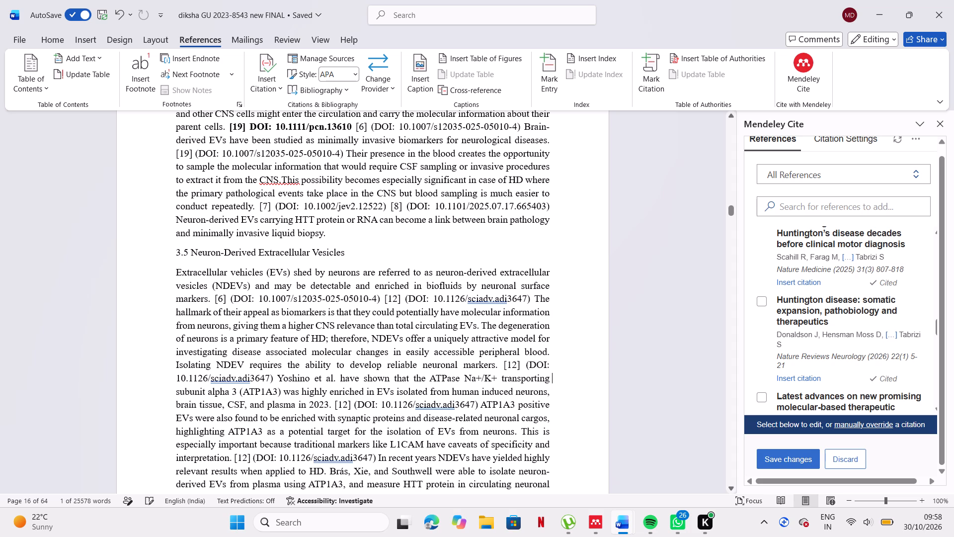
{"action": "left_click", "coordinate": [281, 209]}
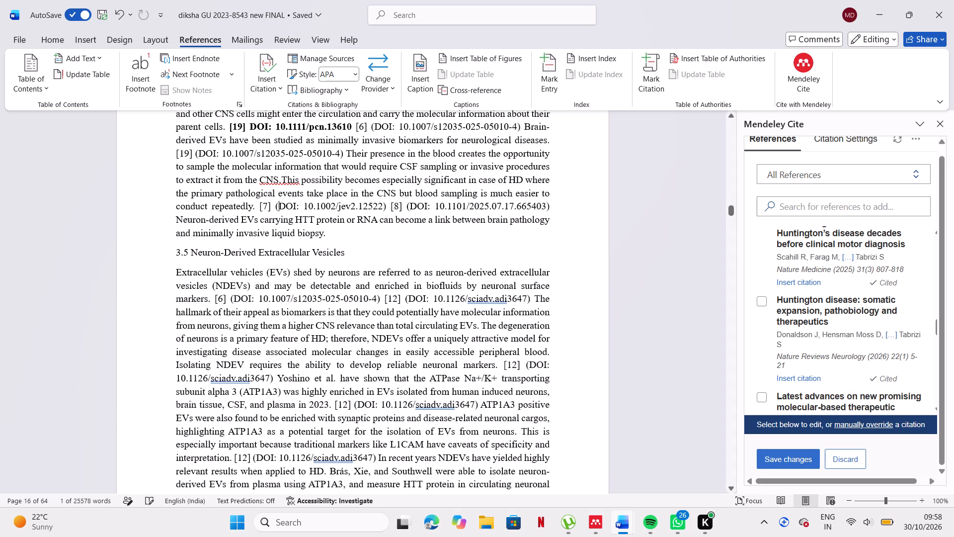
{"action": "left_click", "coordinate": [275, 202]}
{"action": "key", "text": "BackSpace"}
{"action": "key", "text": "BackSpace"}
{"action": "key", "text": "BackSpace"}
{"action": "key", "text": "BackSpace"}
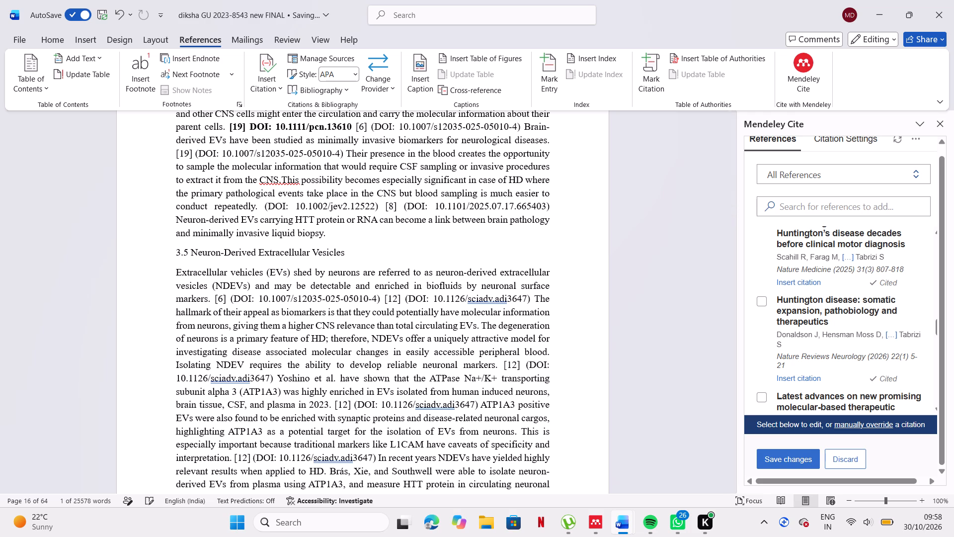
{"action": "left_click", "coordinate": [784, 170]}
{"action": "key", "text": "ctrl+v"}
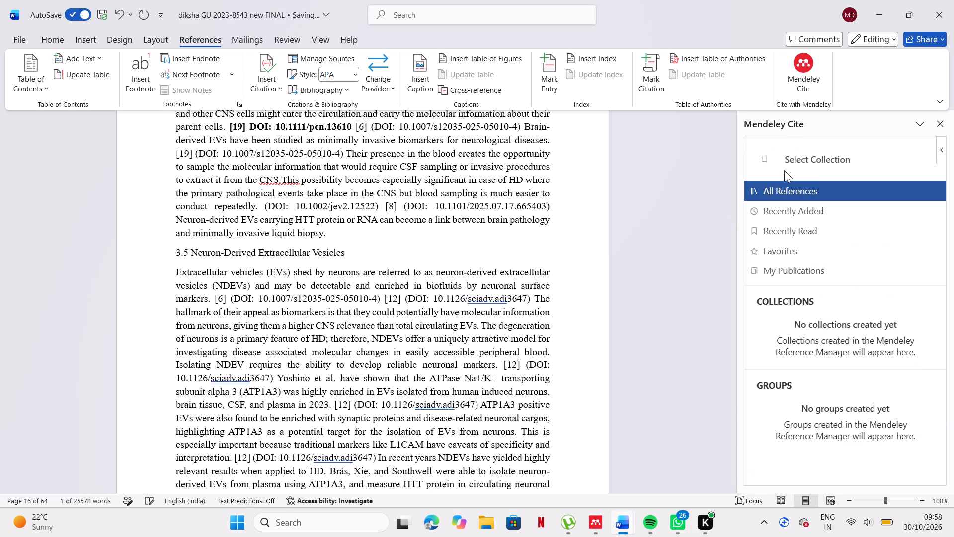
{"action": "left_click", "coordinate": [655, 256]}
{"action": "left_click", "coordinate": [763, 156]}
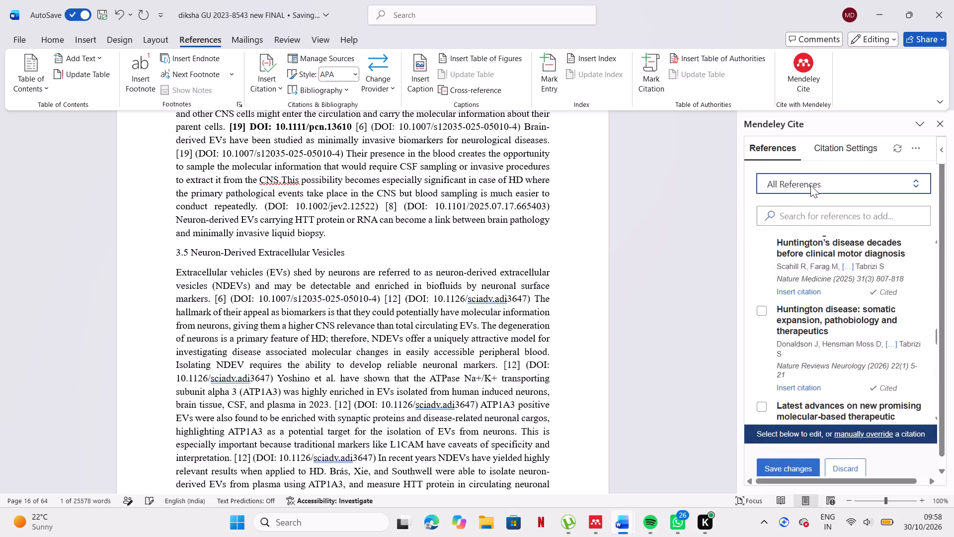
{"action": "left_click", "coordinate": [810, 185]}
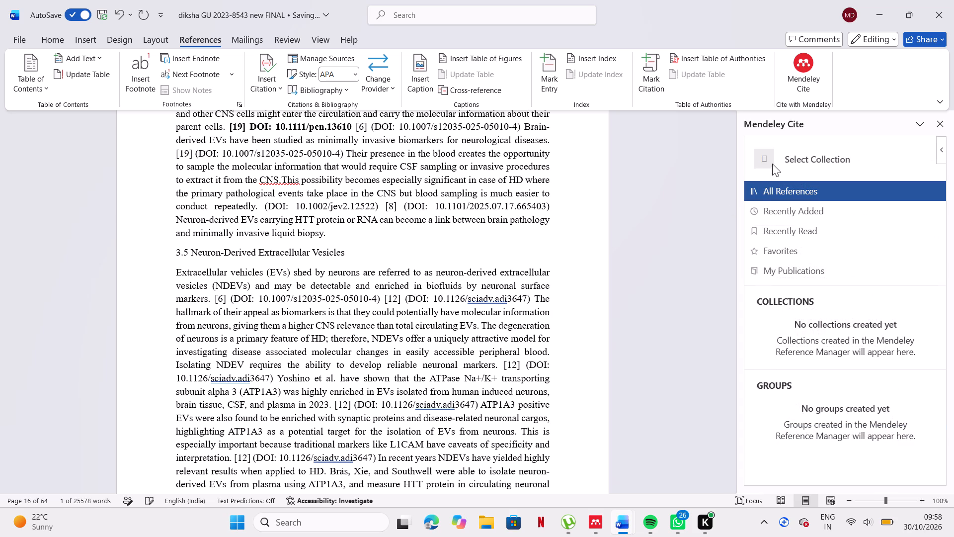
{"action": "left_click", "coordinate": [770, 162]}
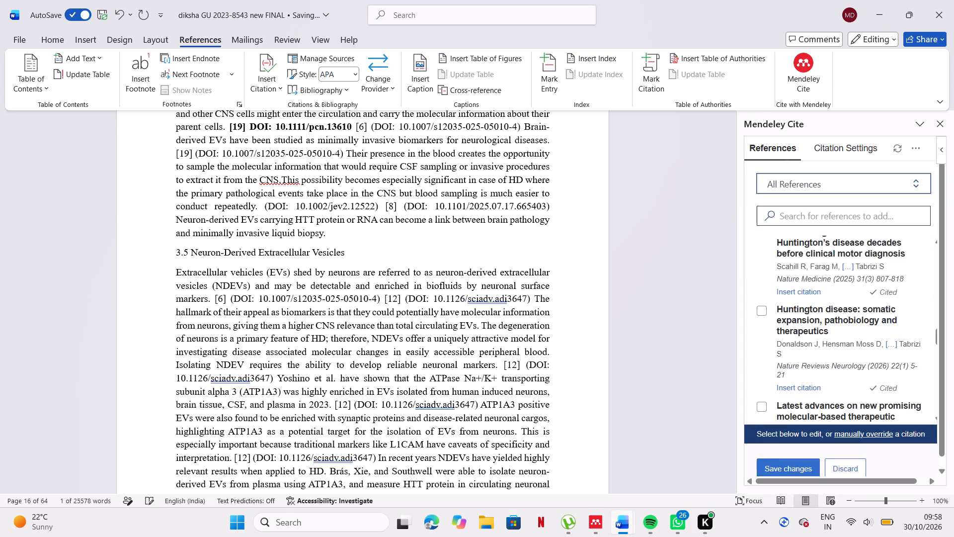
Search the Mendeley Cite references for 10.1002/jev2.12522 and insert the first Herrero-Lorenzo 2024 small RNAs citation after "conduct repeatedly".
{"action": "left_click", "coordinate": [793, 214]}
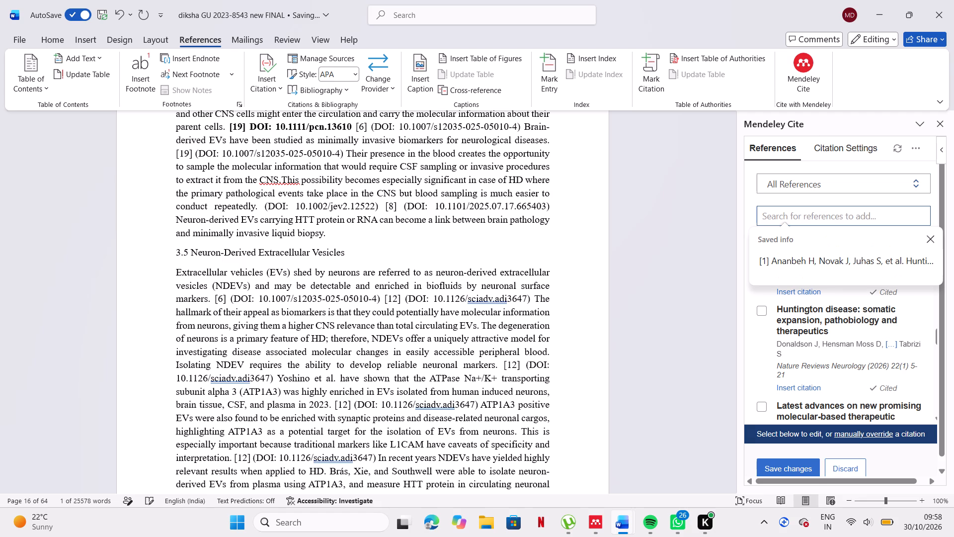
{"action": "key", "text": "ctrl+v"}
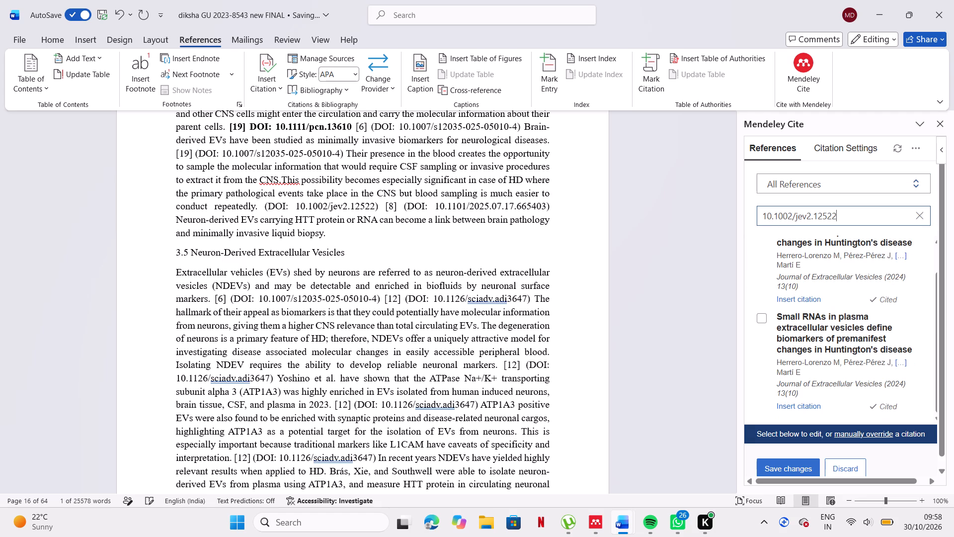
{"action": "scroll", "coordinate": [823, 258], "scroll_direction": "up", "scroll_amount": 1}
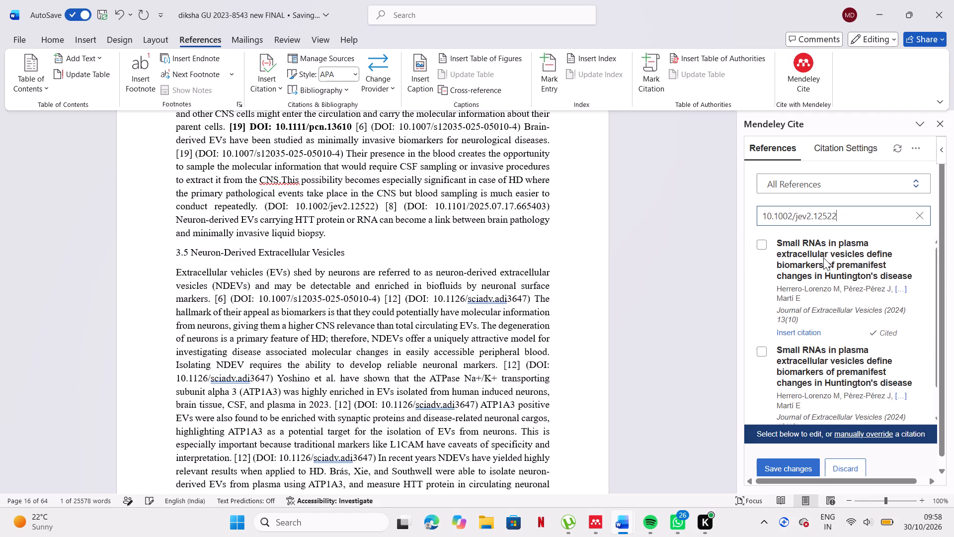
{"action": "left_click", "coordinate": [760, 246]}
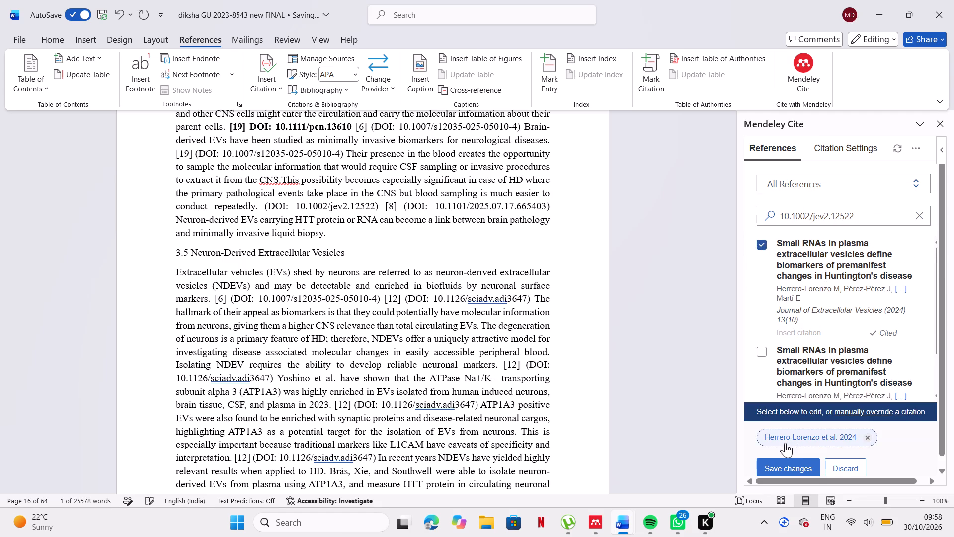
{"action": "left_click", "coordinate": [762, 243]}
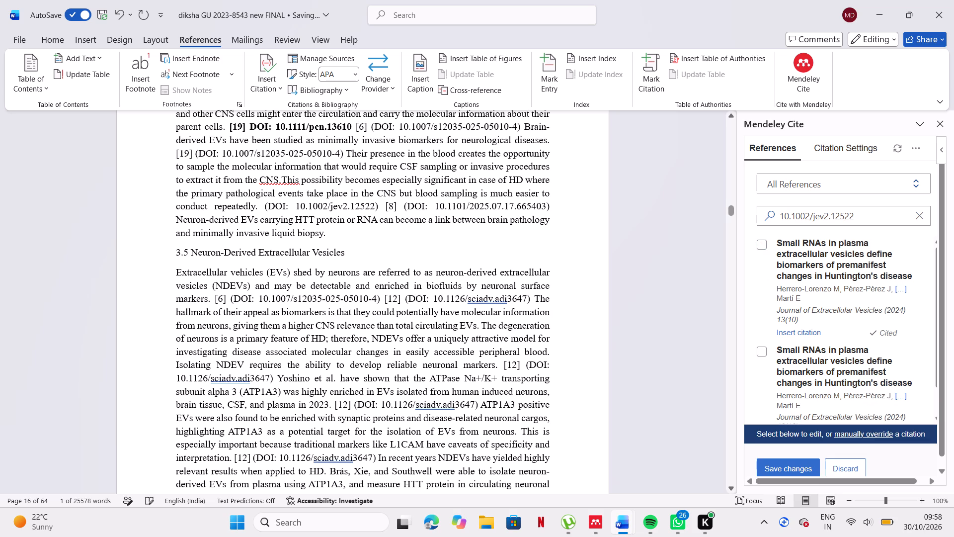
{"action": "left_click", "coordinate": [264, 200]}
{"action": "left_click", "coordinate": [788, 333]}
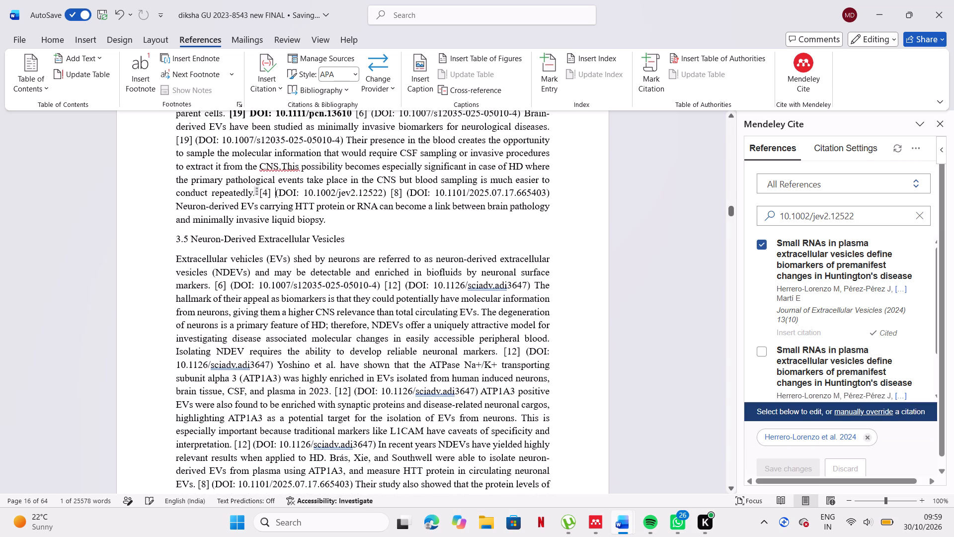
In the paragraph before section 3.1, replace the typed [7] after "typical clinical diagnosis" with the first Herrero-Lorenzo 2024 small RNAs Mendeley citation.
{"action": "scroll", "coordinate": [503, 317], "scroll_direction": "up", "scroll_amount": 2}
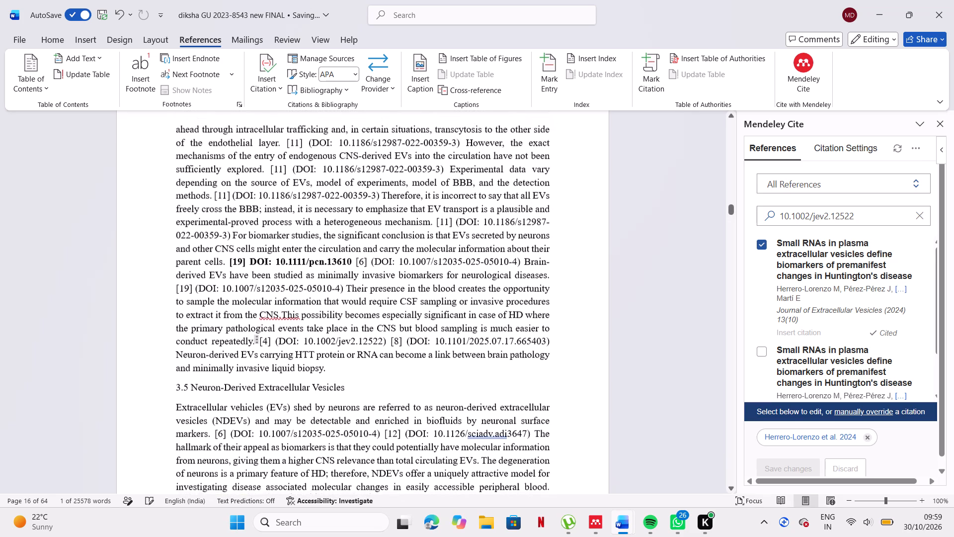
{"action": "scroll", "coordinate": [503, 317], "scroll_direction": "up", "scroll_amount": 10}
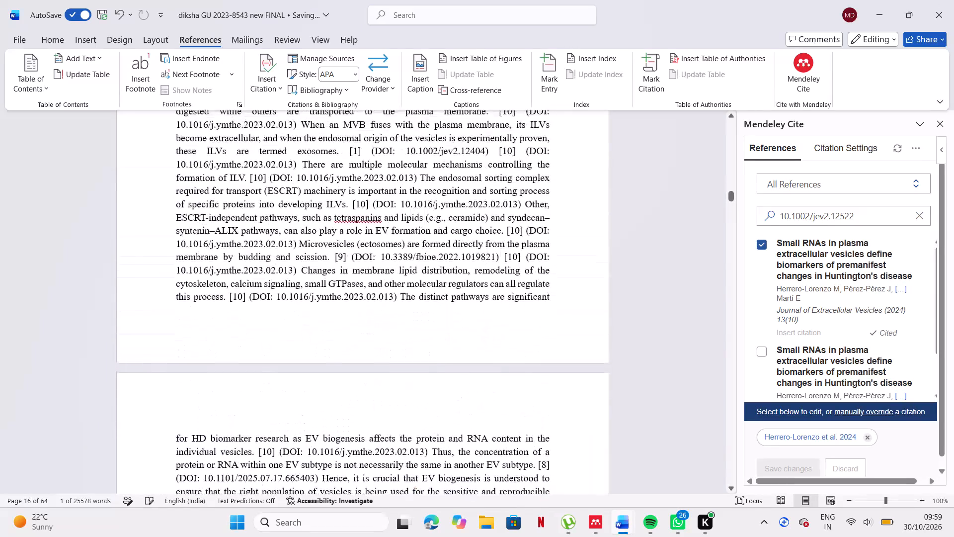
{"action": "scroll", "coordinate": [503, 317], "scroll_direction": "up", "scroll_amount": 5}
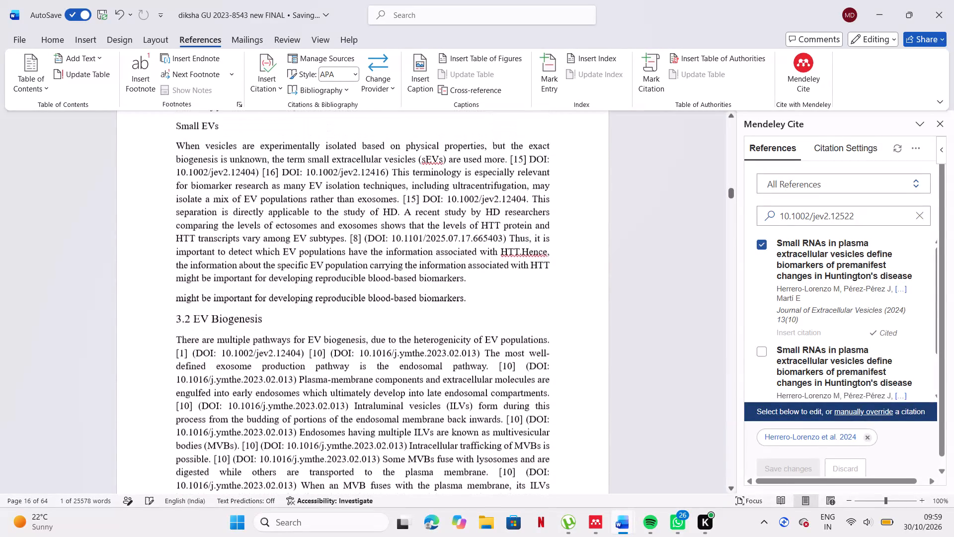
{"action": "scroll", "coordinate": [503, 317], "scroll_direction": "up", "scroll_amount": 6}
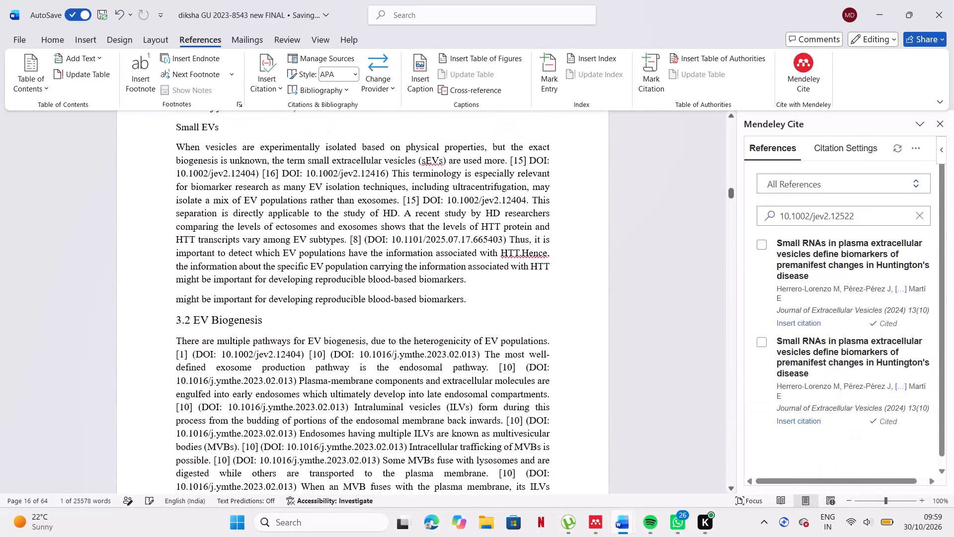
{"action": "scroll", "coordinate": [503, 317], "scroll_direction": "up", "scroll_amount": 1}
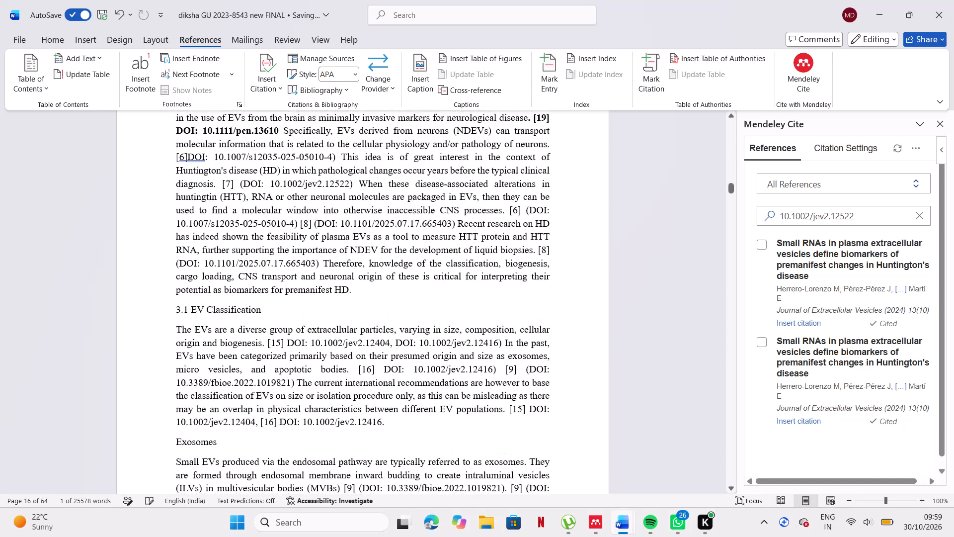
{"action": "scroll", "coordinate": [332, 292], "scroll_direction": "up", "scroll_amount": 6}
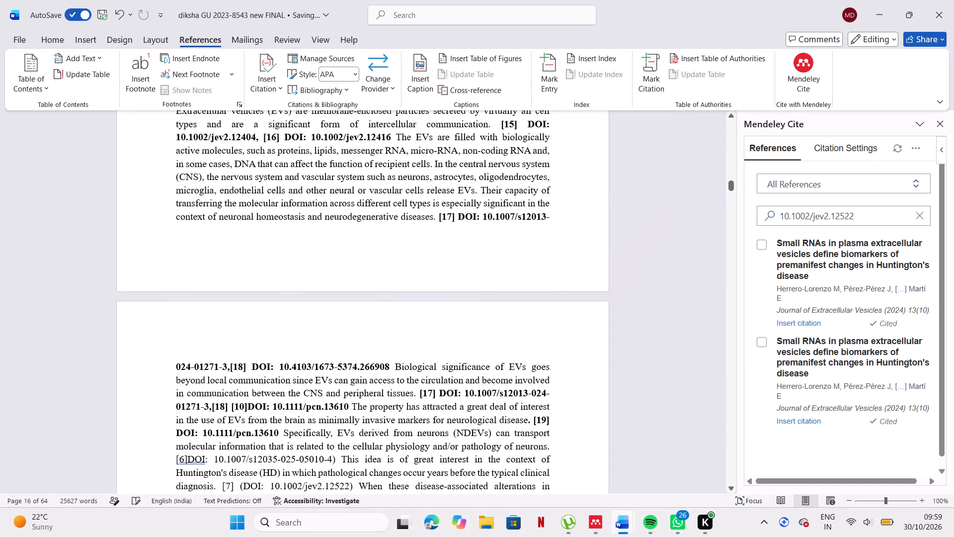
{"action": "scroll", "coordinate": [332, 292], "scroll_direction": "up", "scroll_amount": 4}
{"action": "scroll", "coordinate": [332, 292], "scroll_direction": "down", "scroll_amount": 1}
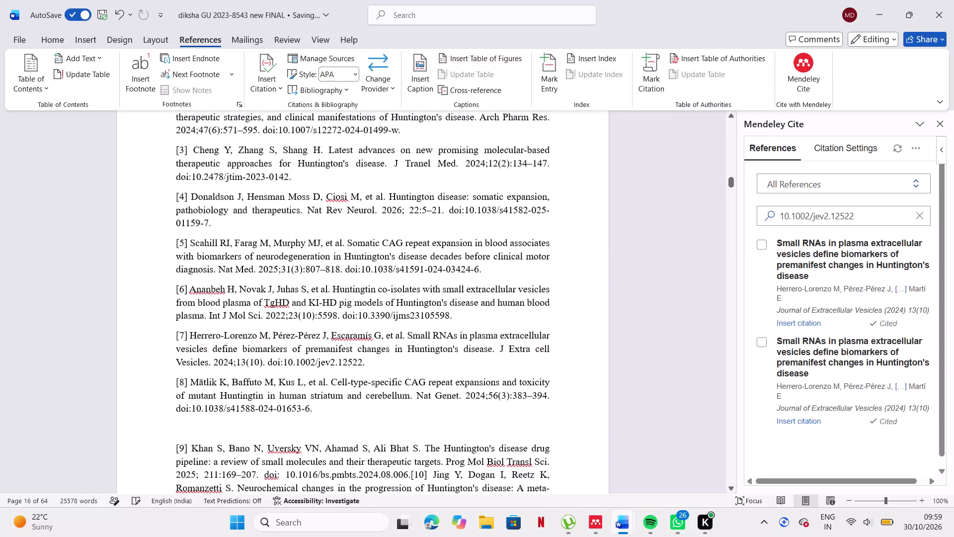
{"action": "scroll", "coordinate": [332, 292], "scroll_direction": "down", "scroll_amount": 3}
{"action": "scroll", "coordinate": [470, 316], "scroll_direction": "down", "scroll_amount": 12}
{"action": "scroll", "coordinate": [516, 327], "scroll_direction": "down", "scroll_amount": 2}
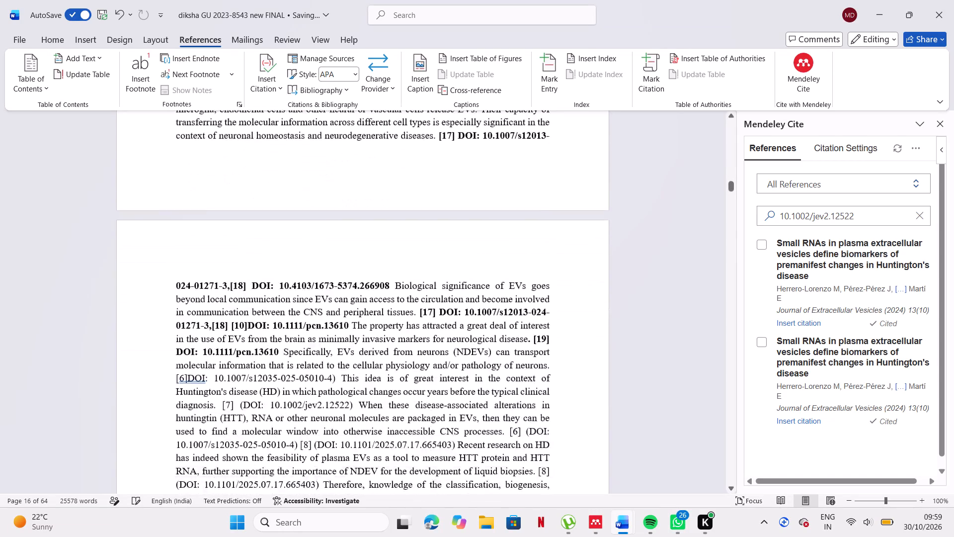
{"action": "scroll", "coordinate": [516, 327], "scroll_direction": "down", "scroll_amount": 2}
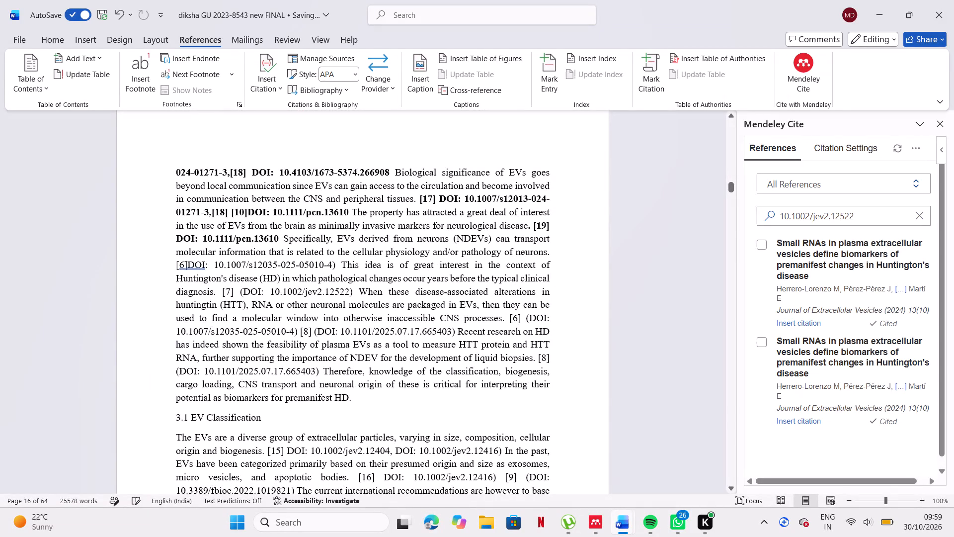
{"action": "double_click", "coordinate": [238, 291]}
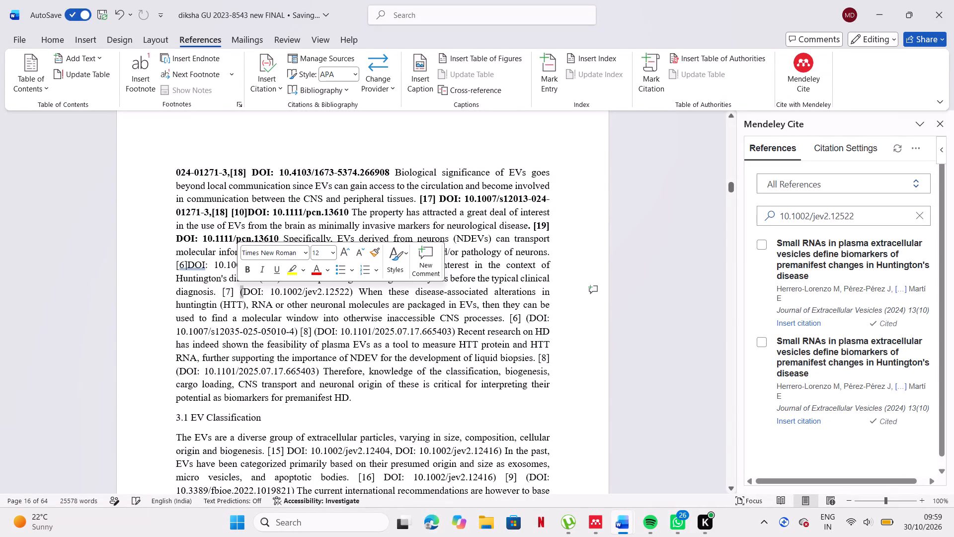
{"action": "left_click", "coordinate": [236, 291]}
{"action": "key", "text": "BackSpace"}
{"action": "key", "text": "BackSpace"}
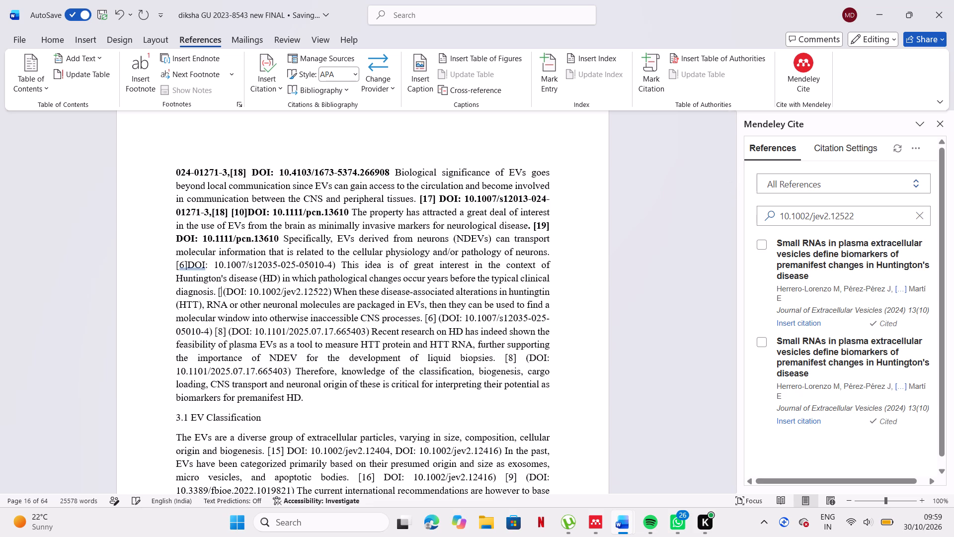
{"action": "key", "text": "BackSpace"}
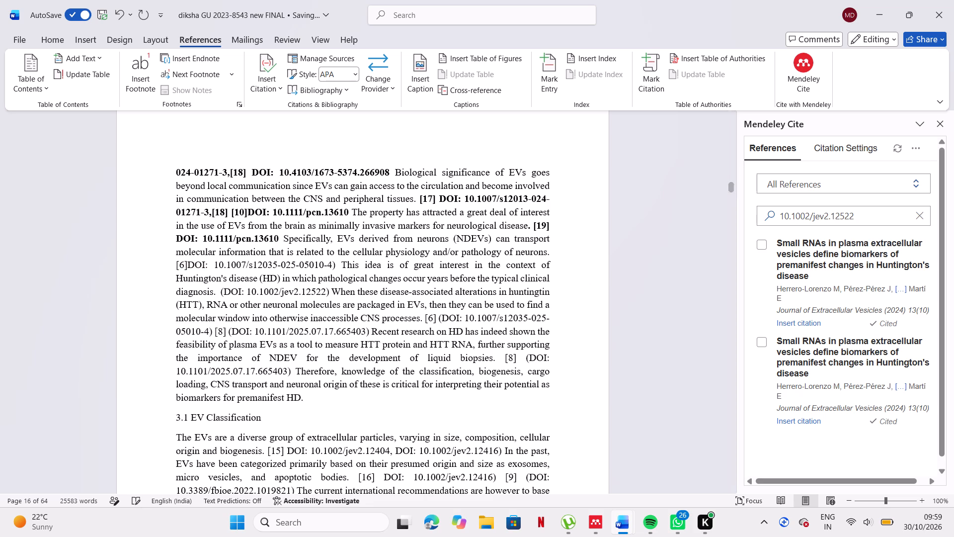
{"action": "left_click", "coordinate": [792, 324]}
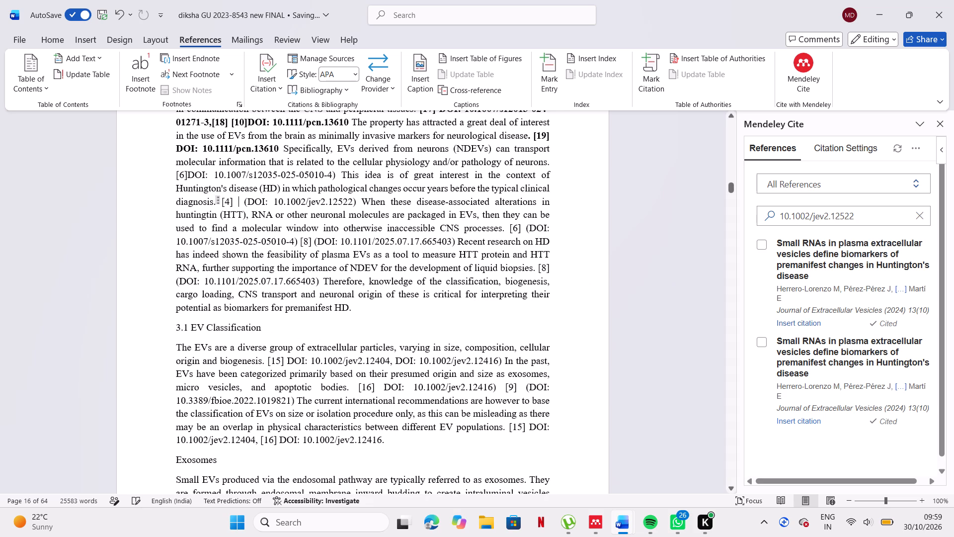
Bold the new citation after "typical clinical diagnosis" together with its DOI 10.1002/jev2.12522.
{"action": "left_click_drag", "start_coordinate": [222, 203], "coordinate": [345, 203]}
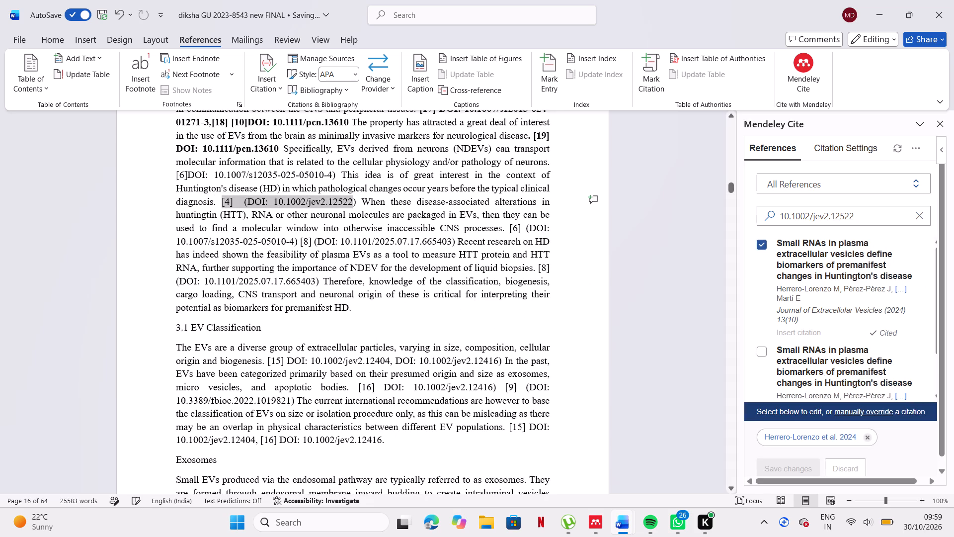
{"action": "left_click_drag", "start_coordinate": [345, 203], "coordinate": [351, 203]}
{"action": "left_click", "coordinate": [362, 181]}
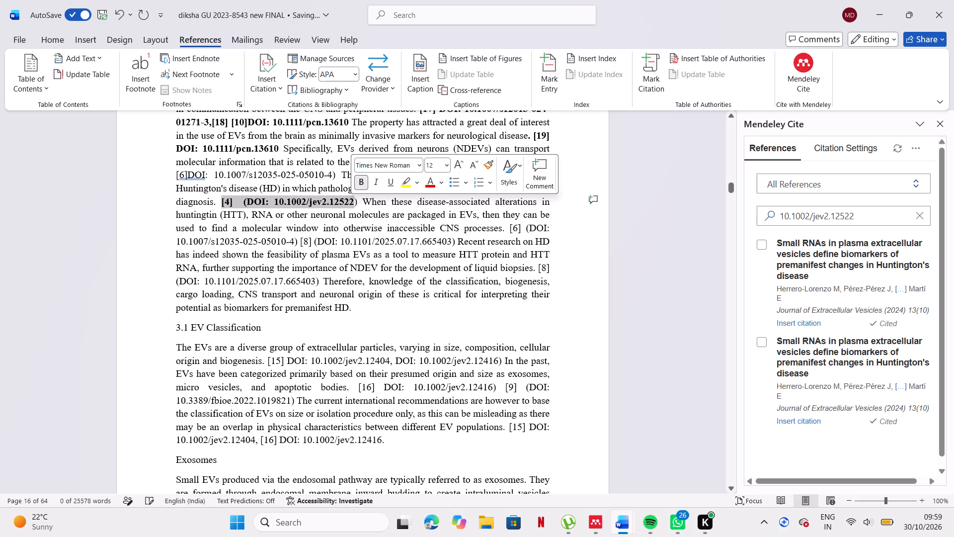
In the reference list after section 3.5, copy the DOI 10.1101/2025.07.17.665403 from entry [8].
{"action": "scroll", "coordinate": [349, 312], "scroll_direction": "down", "scroll_amount": 2}
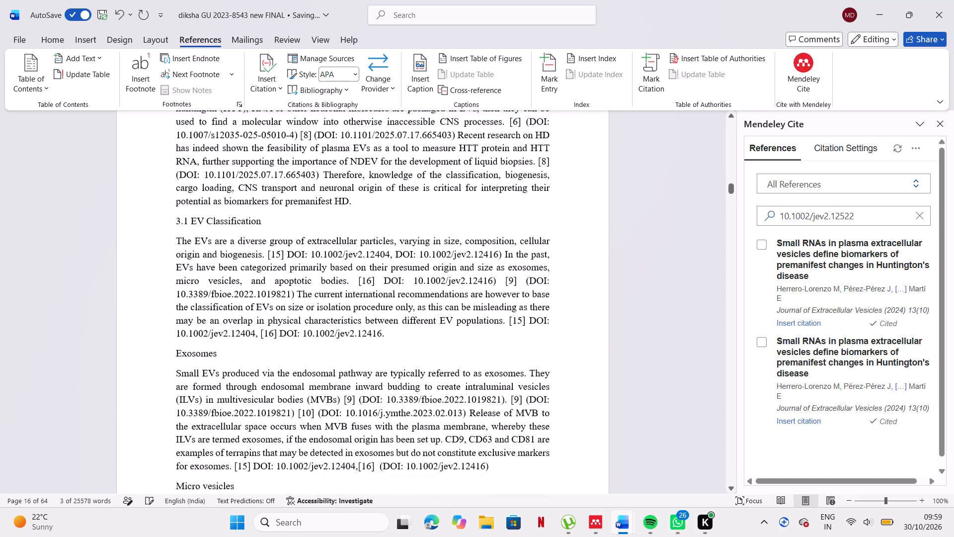
{"action": "scroll", "coordinate": [349, 312], "scroll_direction": "down", "scroll_amount": 3}
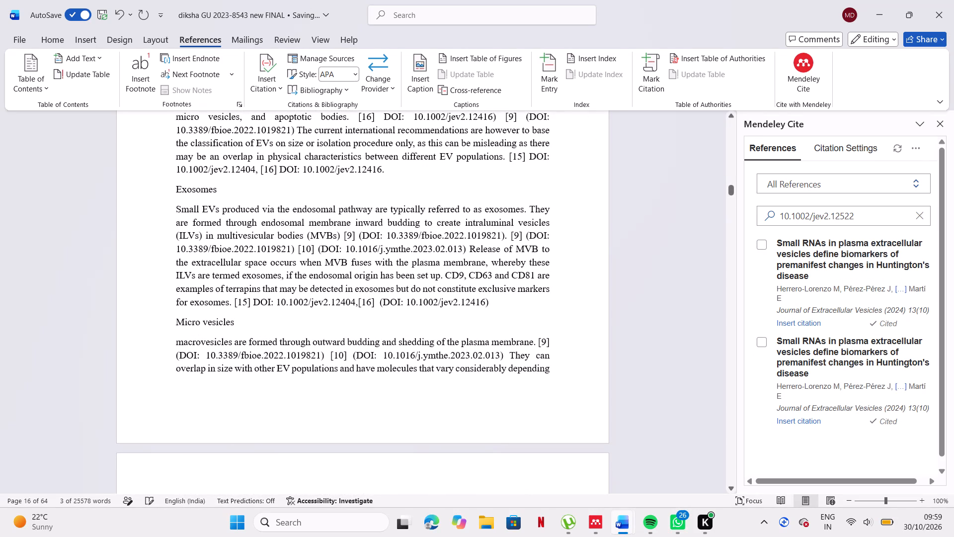
{"action": "scroll", "coordinate": [349, 312], "scroll_direction": "down", "scroll_amount": 2}
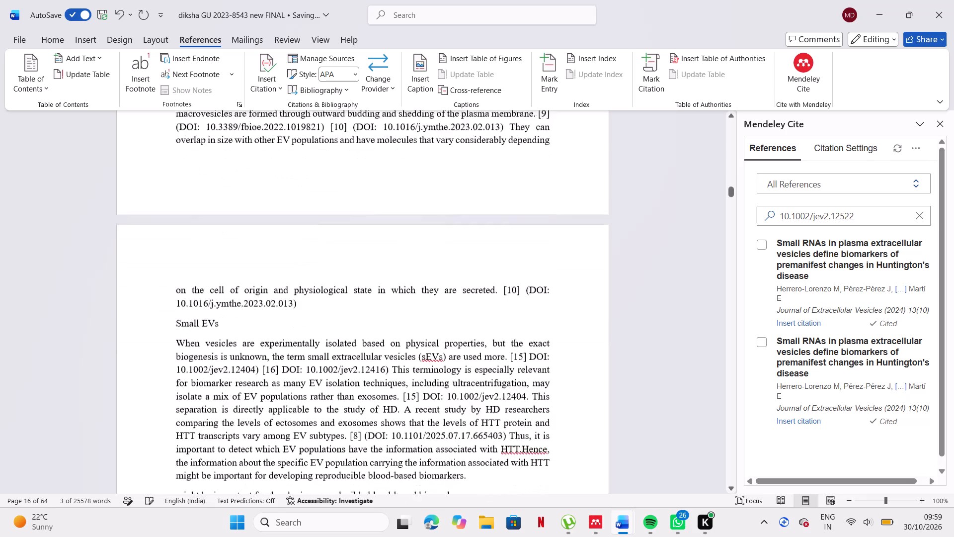
{"action": "scroll", "coordinate": [349, 312], "scroll_direction": "down", "scroll_amount": 2}
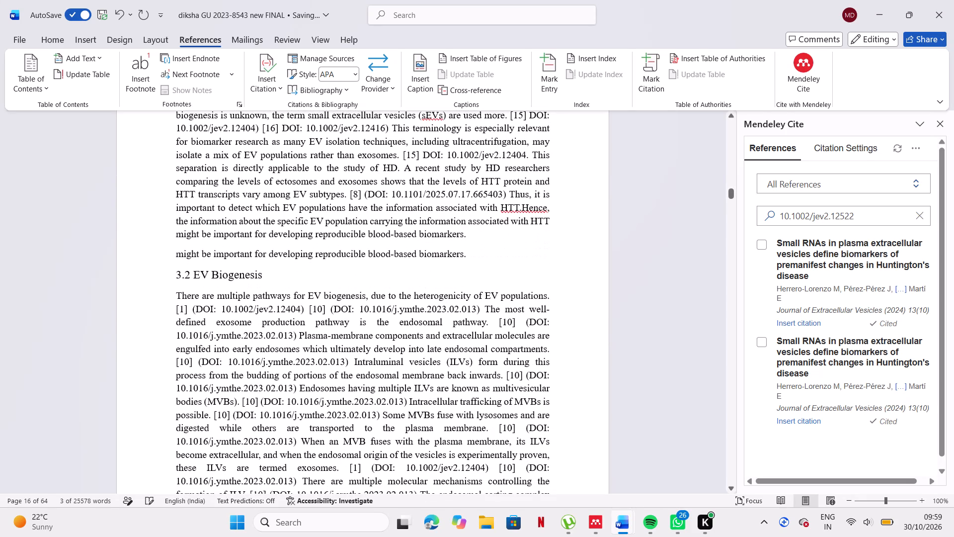
{"action": "scroll", "coordinate": [349, 312], "scroll_direction": "down", "scroll_amount": 3}
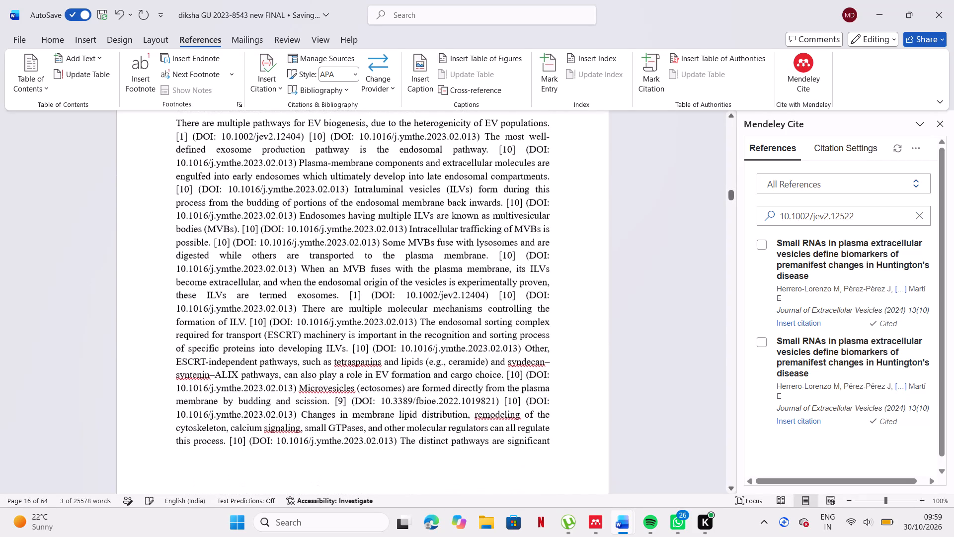
{"action": "scroll", "coordinate": [349, 312], "scroll_direction": "down", "scroll_amount": 4}
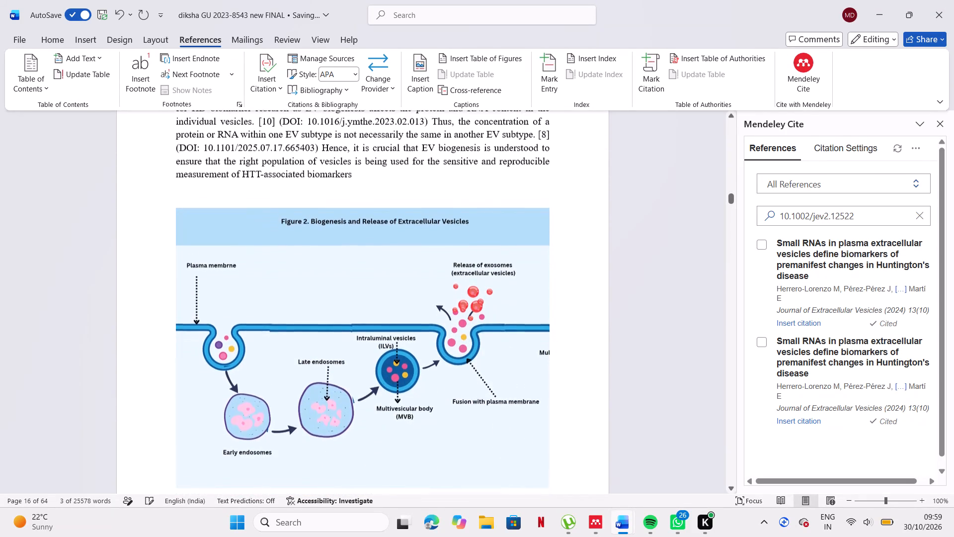
{"action": "scroll", "coordinate": [349, 312], "scroll_direction": "down", "scroll_amount": 2}
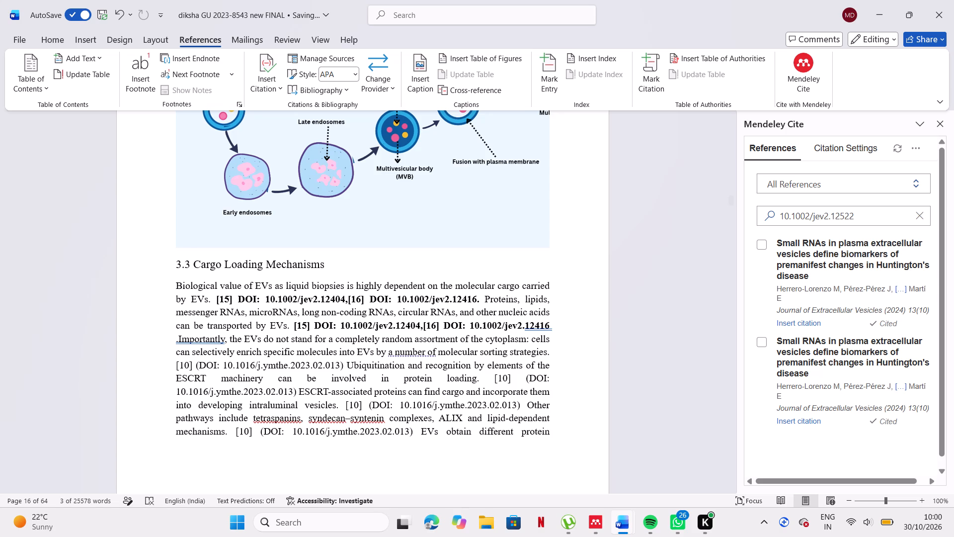
{"action": "scroll", "coordinate": [349, 312], "scroll_direction": "down", "scroll_amount": 4}
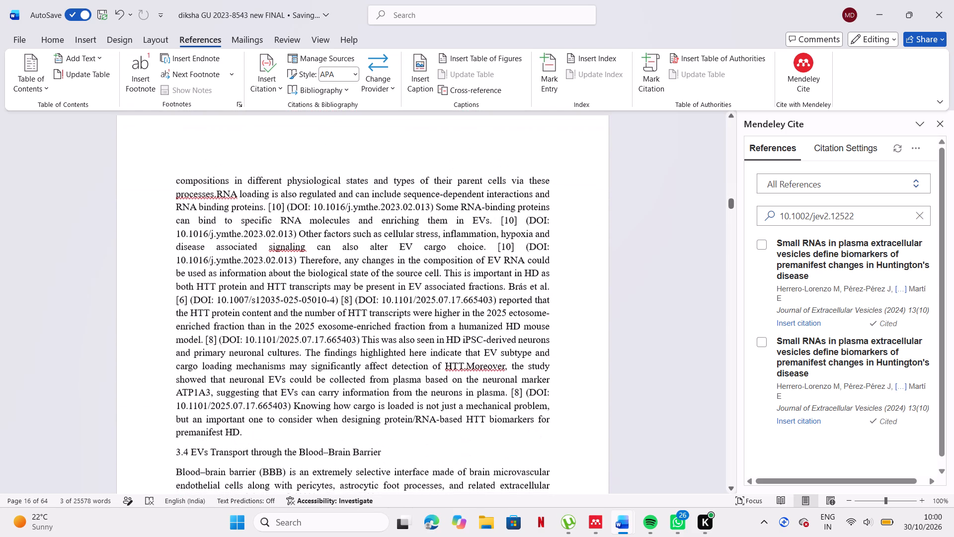
{"action": "scroll", "coordinate": [349, 312], "scroll_direction": "down", "scroll_amount": 4}
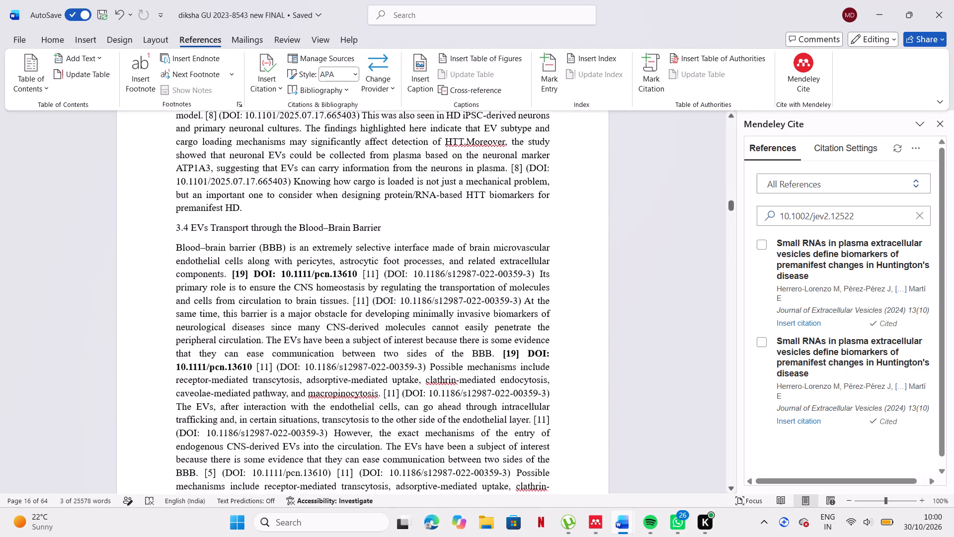
{"action": "scroll", "coordinate": [349, 312], "scroll_direction": "down", "scroll_amount": 2}
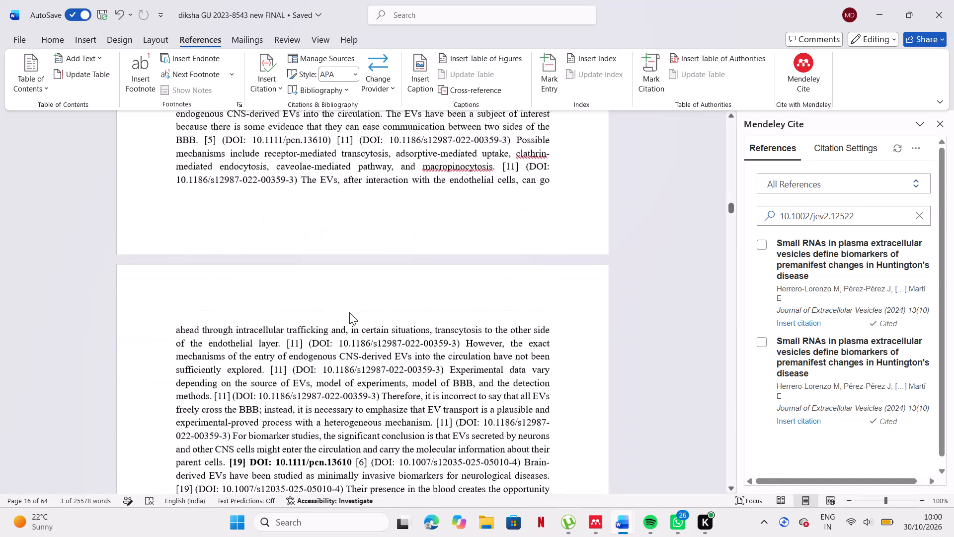
{"action": "scroll", "coordinate": [349, 312], "scroll_direction": "down", "scroll_amount": 2}
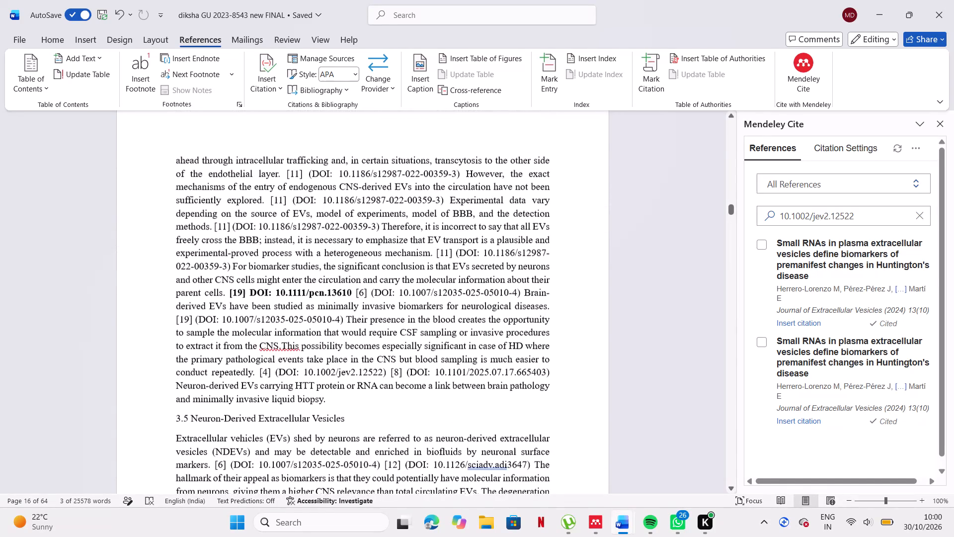
{"action": "scroll", "coordinate": [349, 312], "scroll_direction": "down", "scroll_amount": 3}
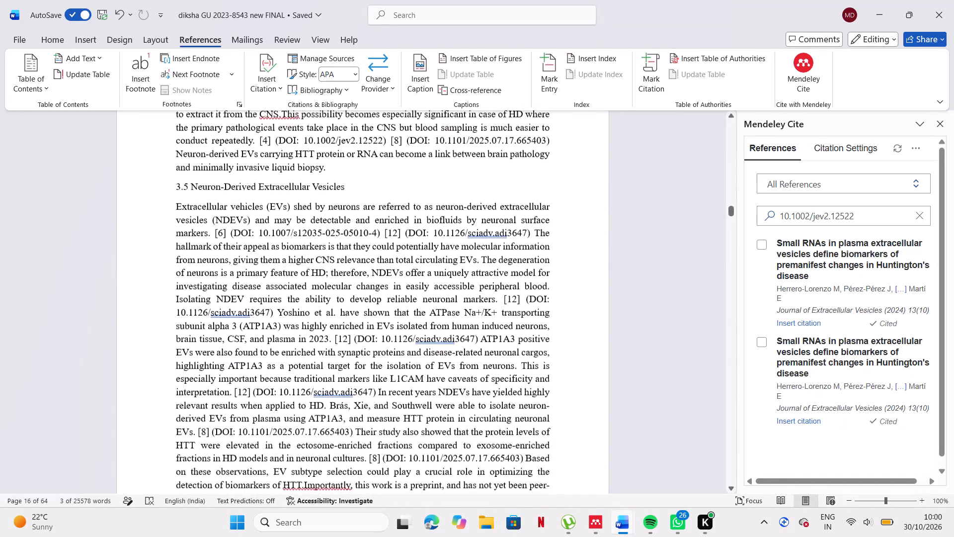
{"action": "scroll", "coordinate": [349, 312], "scroll_direction": "down", "scroll_amount": 3}
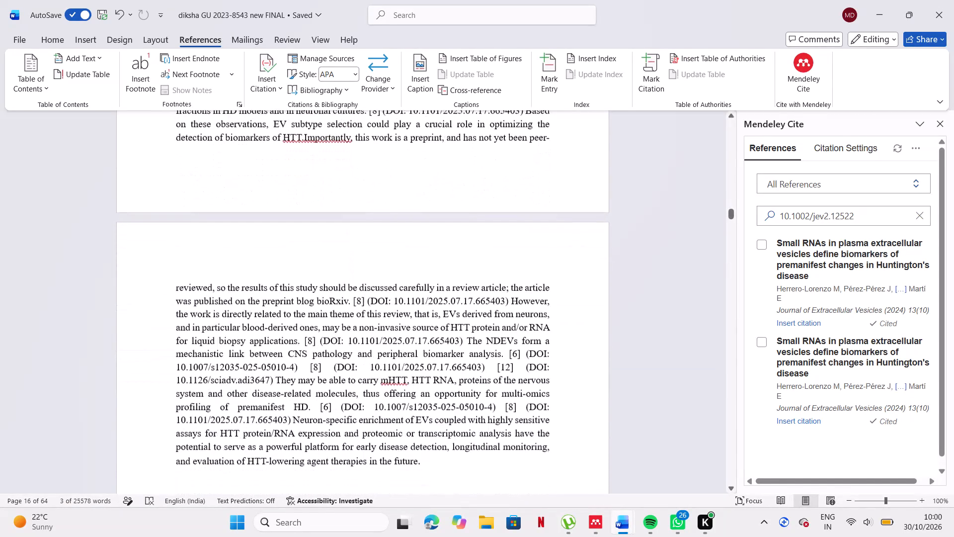
{"action": "scroll", "coordinate": [349, 312], "scroll_direction": "down", "scroll_amount": 3}
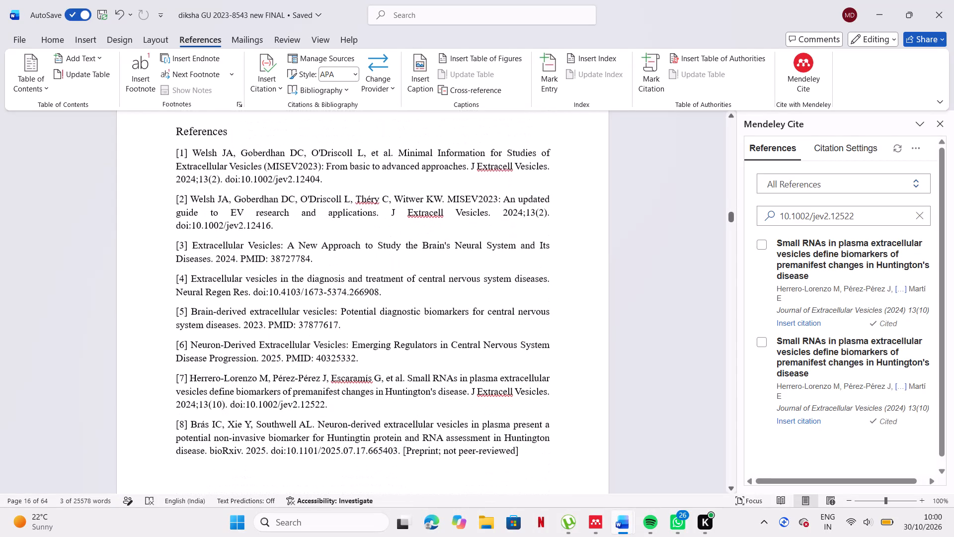
{"action": "scroll", "coordinate": [229, 404], "scroll_direction": "down", "scroll_amount": 2}
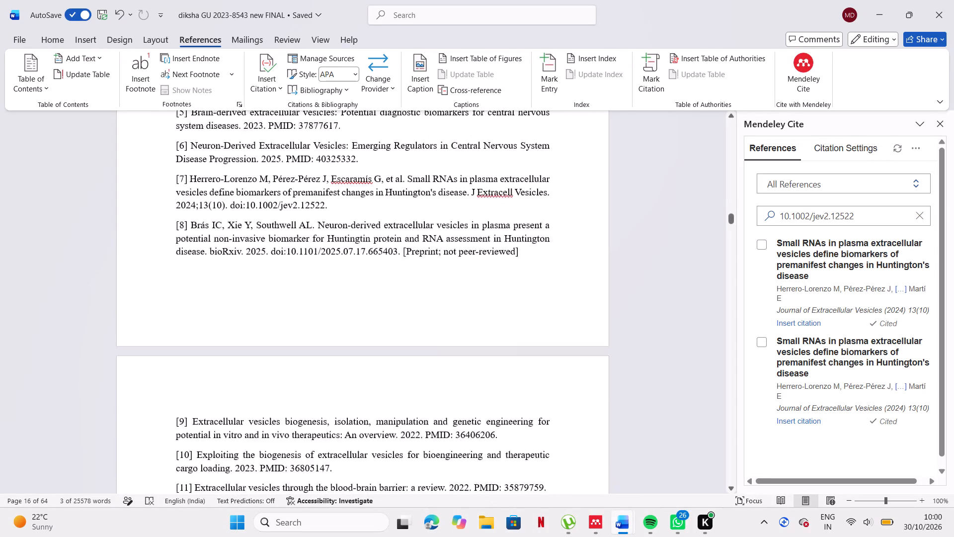
{"action": "scroll", "coordinate": [229, 404], "scroll_direction": "down", "scroll_amount": 1}
{"action": "left_click_drag", "start_coordinate": [270, 218], "coordinate": [386, 220]}
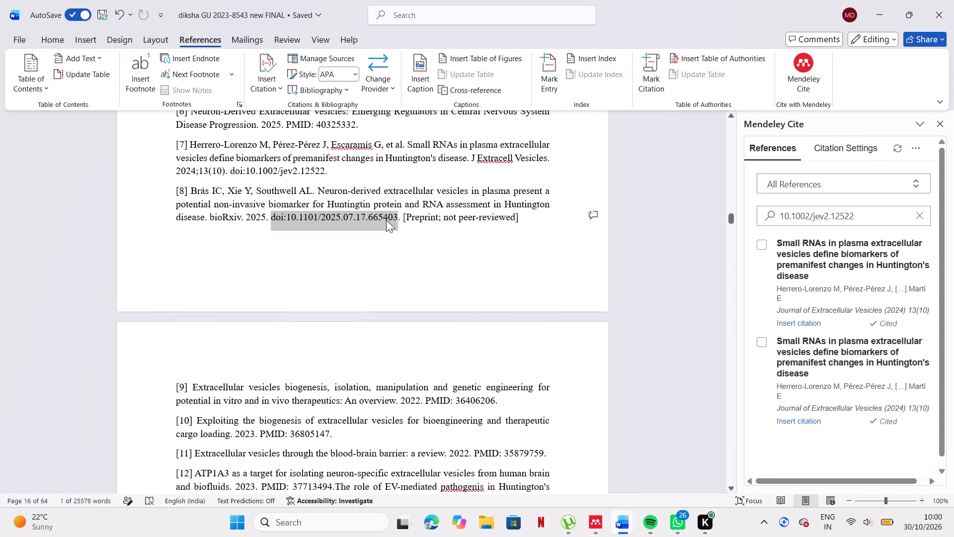
{"action": "key", "text": "ctrl+c"}
In Mendeley Reference Manager, manually add a reference by looking up the identifier 10.1101/2025.07.17.665403, without the doi: prefix.
{"action": "left_click", "coordinate": [592, 534]}
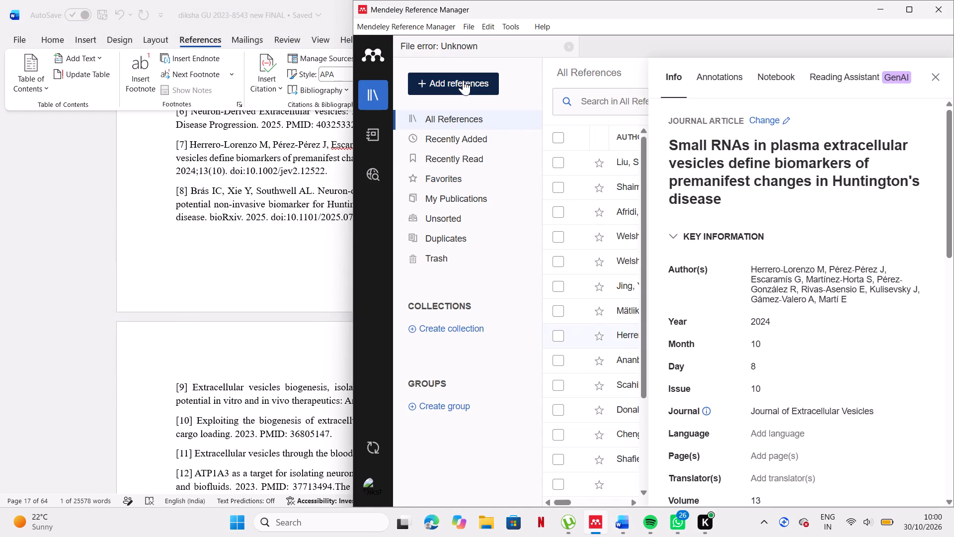
{"action": "left_click", "coordinate": [463, 80]}
{"action": "left_click", "coordinate": [479, 267]}
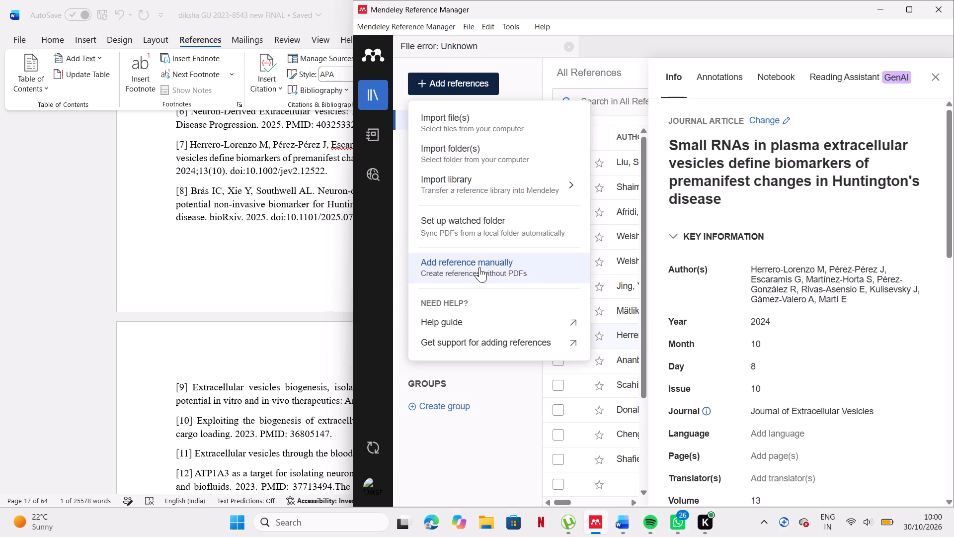
{"action": "left_click", "coordinate": [627, 143]}
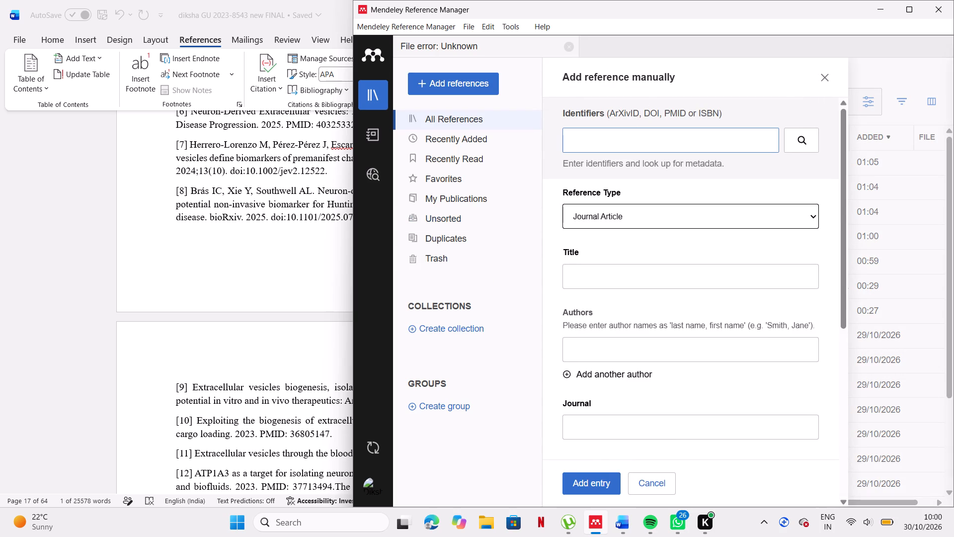
{"action": "key", "text": "ctrl+v"}
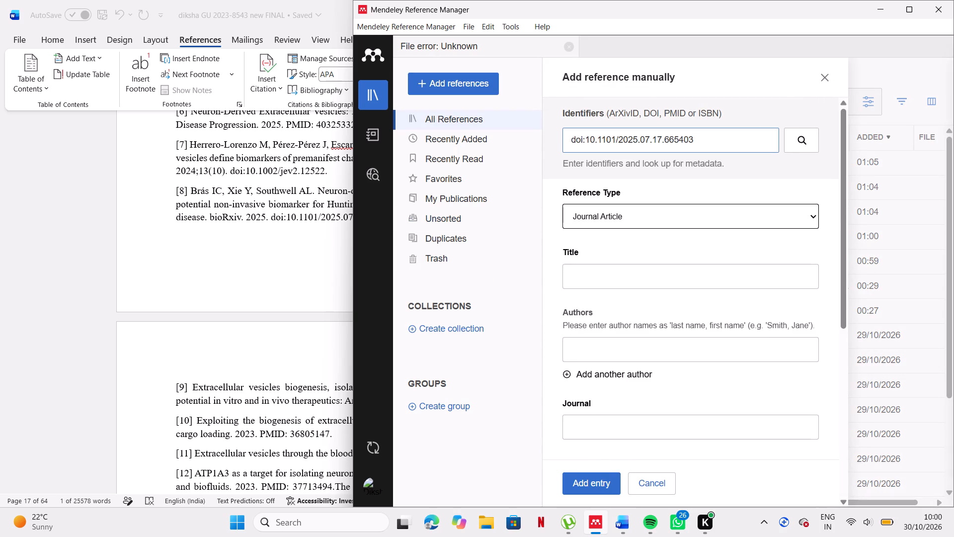
{"action": "left_click", "coordinate": [604, 142]}
{"action": "left_click", "coordinate": [589, 139]}
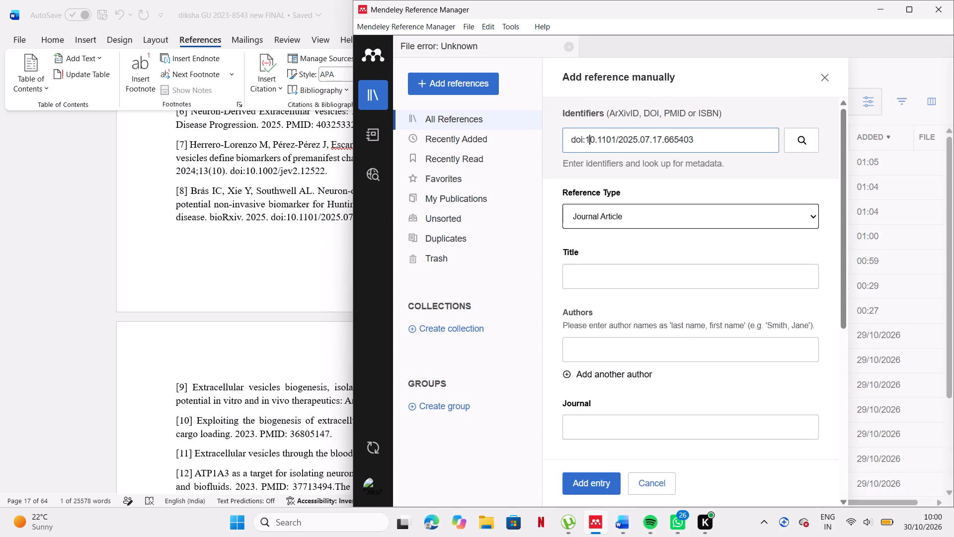
{"action": "left_click", "coordinate": [587, 139]}
{"action": "key", "text": "BackSpace"}
{"action": "key", "text": "BackSpace"}
{"action": "key", "text": "BackSpace"}
{"action": "key", "text": "BackSpace"}
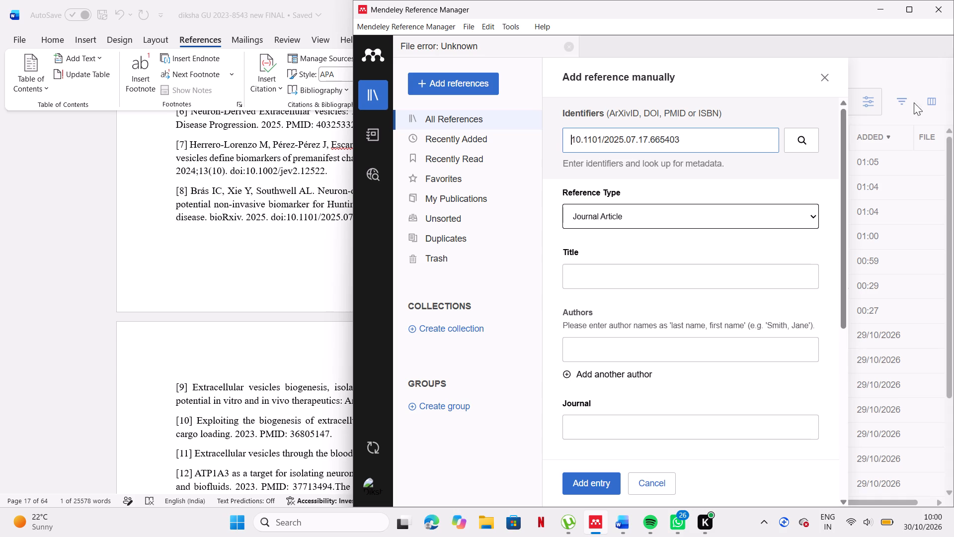
{"action": "left_click", "coordinate": [789, 144]}
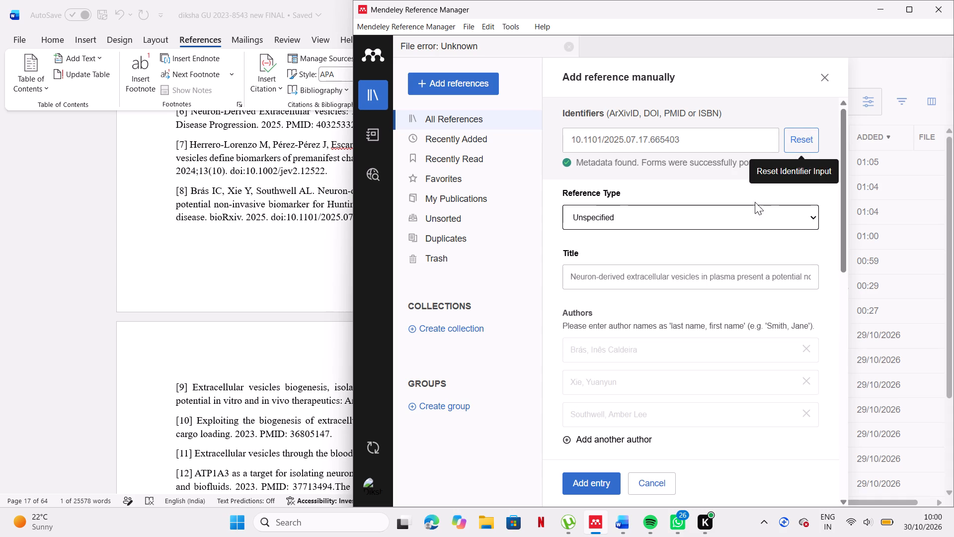
{"action": "left_click", "coordinate": [590, 491]}
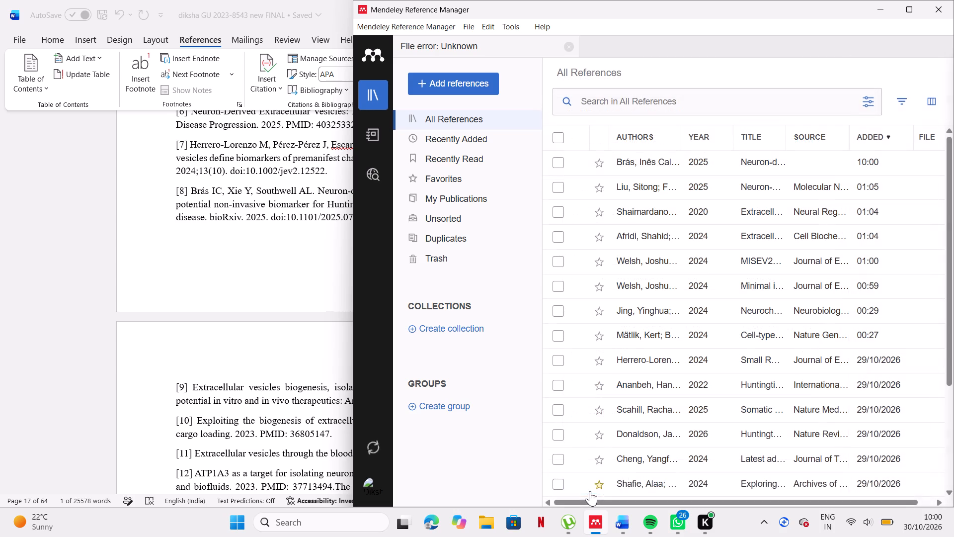
Switch to the Word manuscript, clear the old DOI search in Mendeley Cite and refresh its reference library.
{"action": "scroll", "coordinate": [191, 393], "scroll_direction": "down", "scroll_amount": 1}
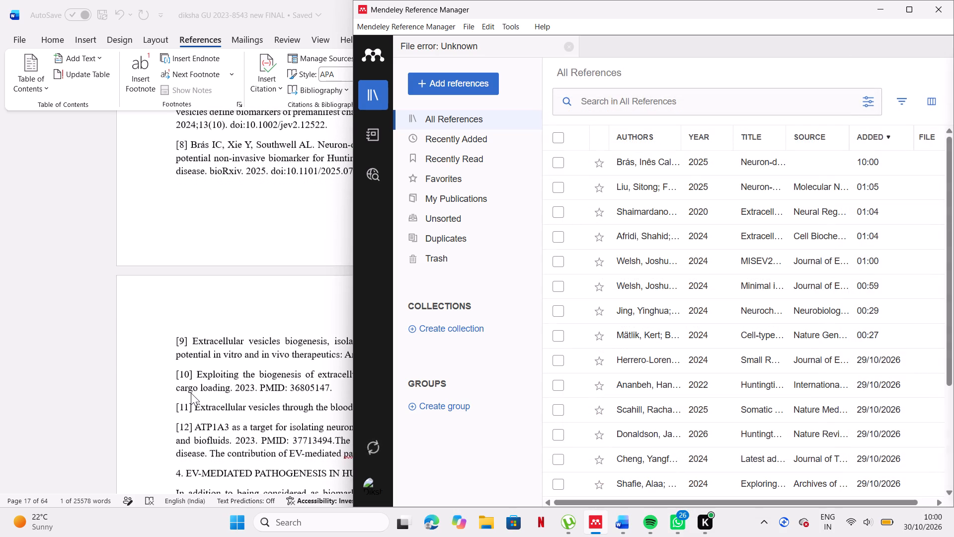
{"action": "scroll", "coordinate": [191, 393], "scroll_direction": "down", "scroll_amount": 1}
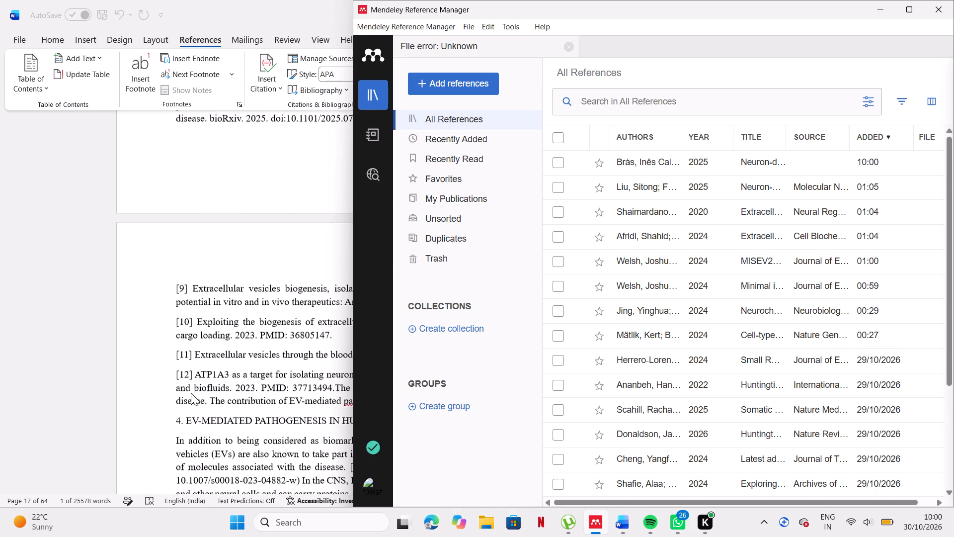
{"action": "scroll", "coordinate": [191, 393], "scroll_direction": "down", "scroll_amount": 1}
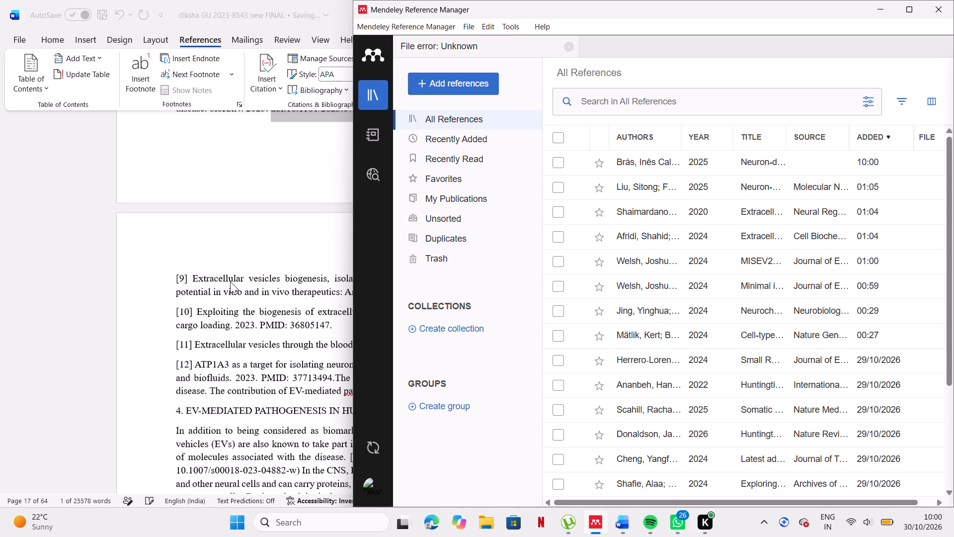
{"action": "left_click", "coordinate": [254, 297]}
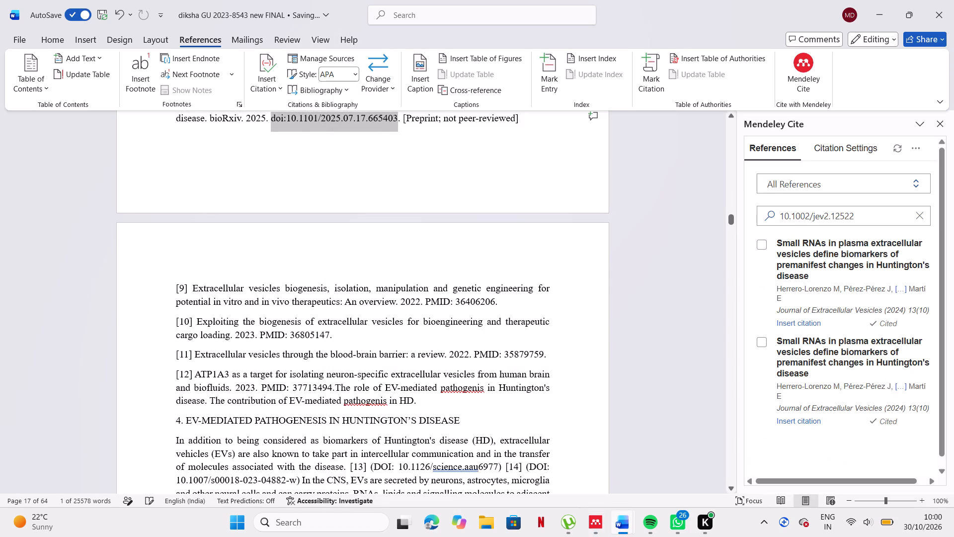
{"action": "scroll", "coordinate": [479, 228], "scroll_direction": "up", "scroll_amount": 9}
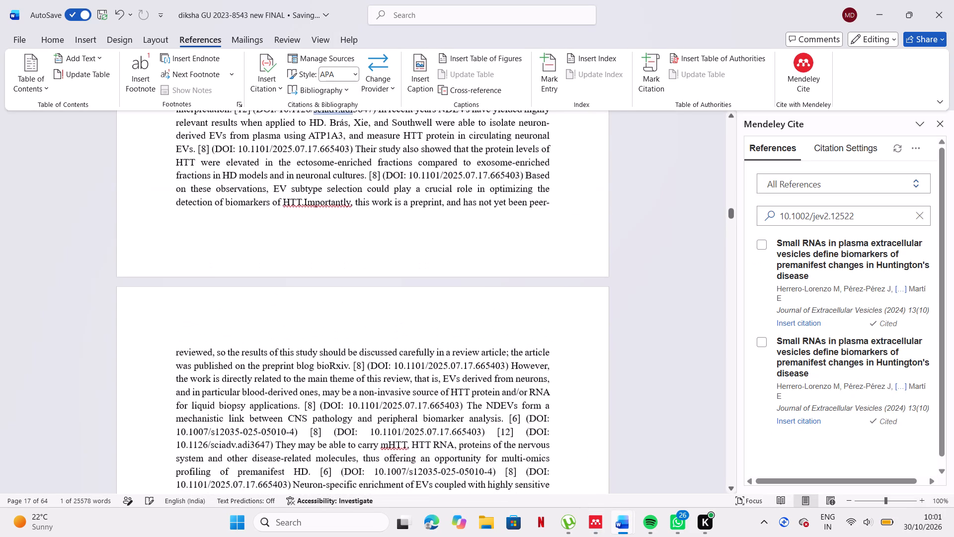
{"action": "scroll", "coordinate": [479, 228], "scroll_direction": "up", "scroll_amount": 2}
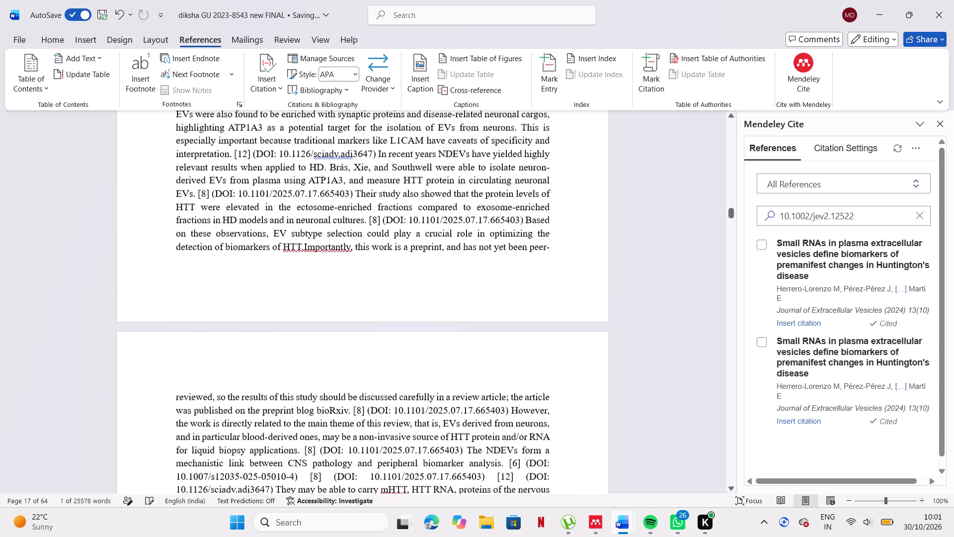
{"action": "scroll", "coordinate": [479, 228], "scroll_direction": "up", "scroll_amount": 4}
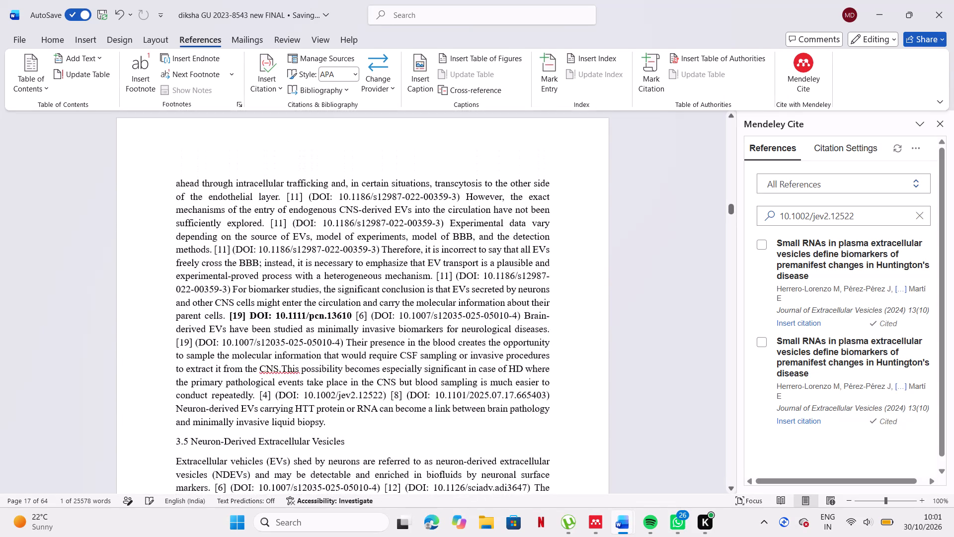
{"action": "scroll", "coordinate": [479, 228], "scroll_direction": "up", "scroll_amount": 5}
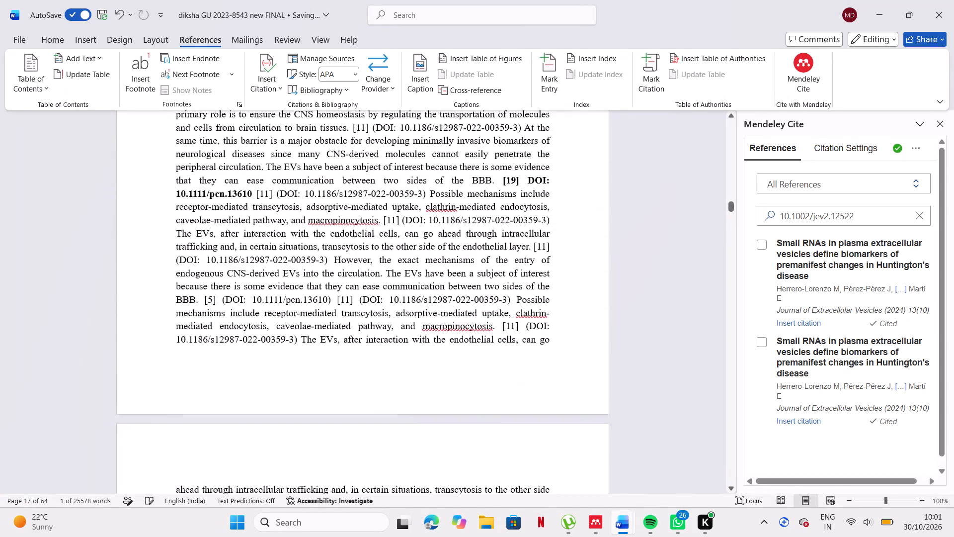
{"action": "scroll", "coordinate": [863, 255], "scroll_direction": "up", "scroll_amount": 1}
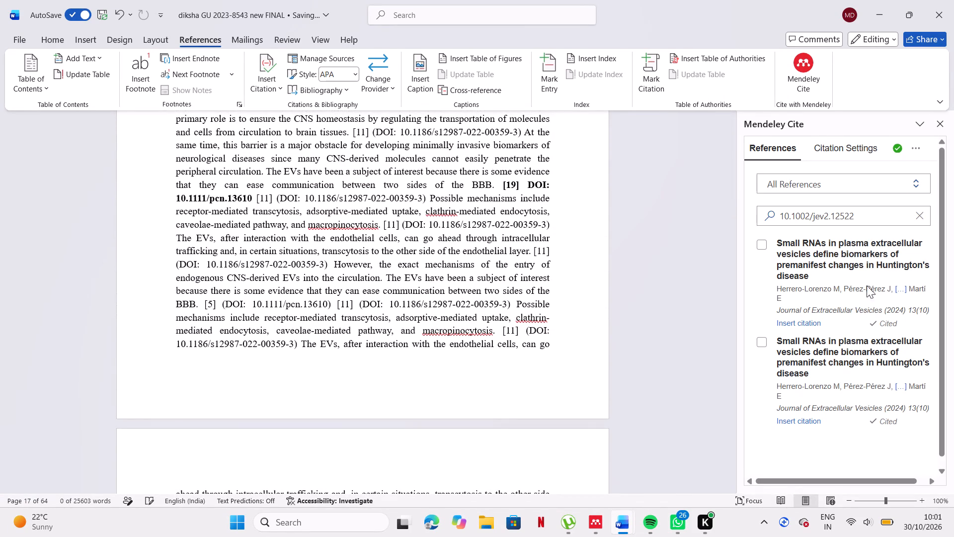
{"action": "scroll", "coordinate": [868, 297], "scroll_direction": "up", "scroll_amount": 1}
{"action": "left_click", "coordinate": [917, 216]}
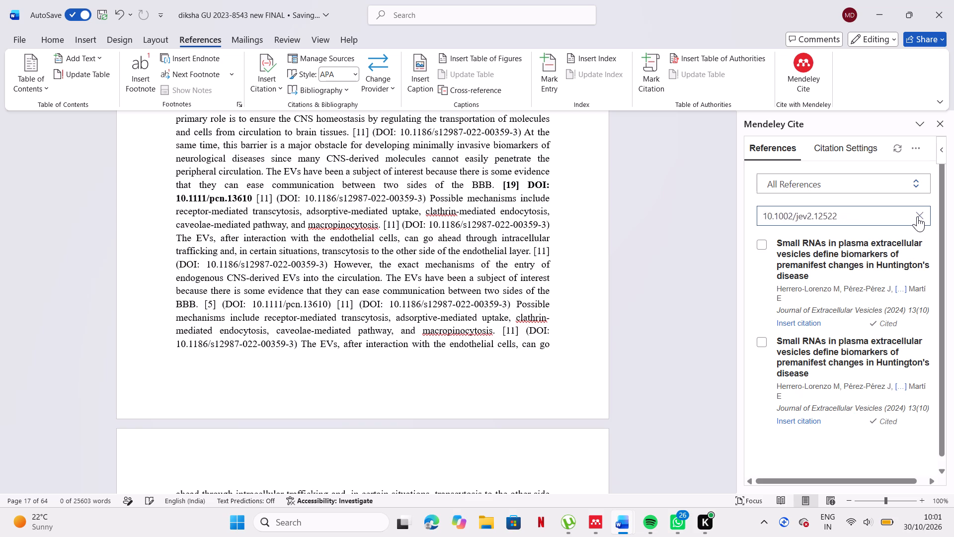
{"action": "scroll", "coordinate": [903, 262], "scroll_direction": "up", "scroll_amount": 3}
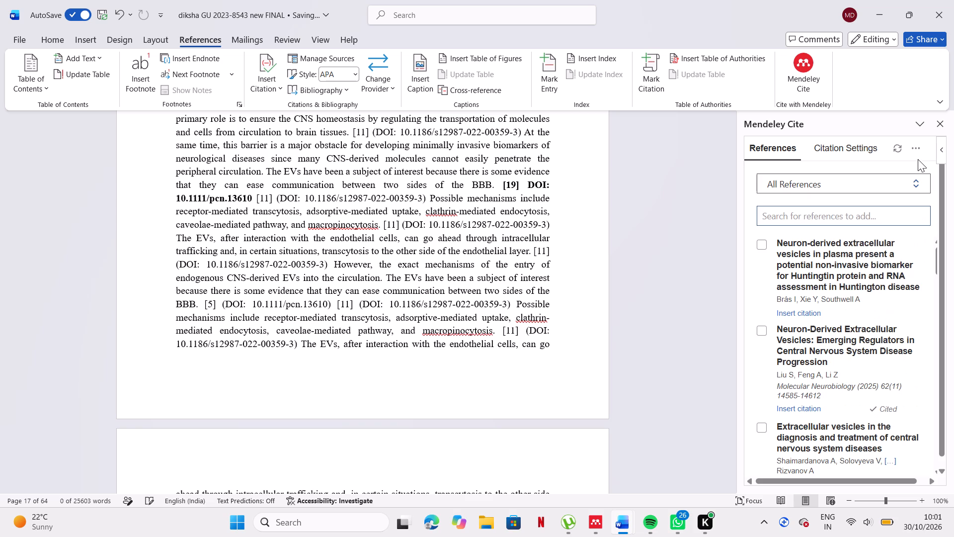
{"action": "left_click", "coordinate": [894, 144]}
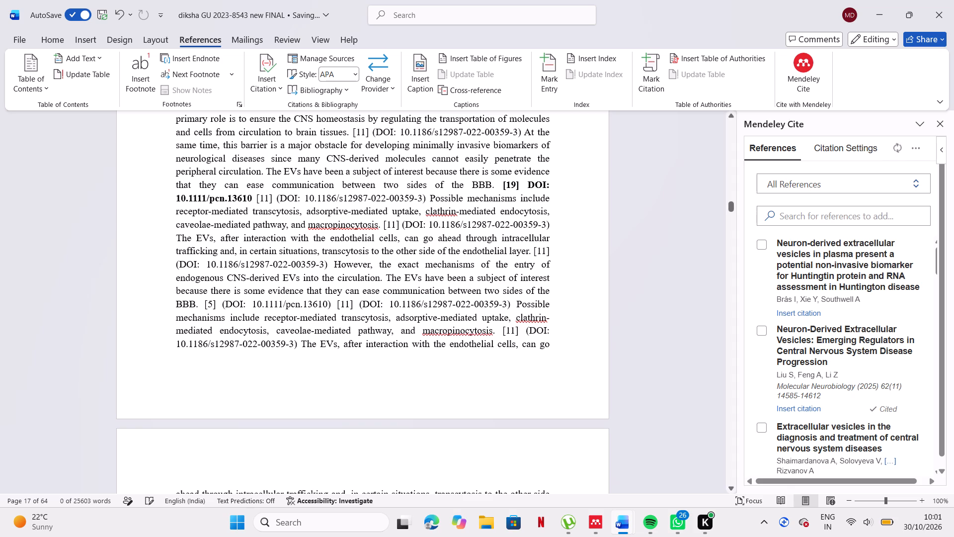
Before section 3.1, replace the typed [6] and opening parenthesis after "inaccessible CNS processes" with the Liu 2025 Neuron-Derived Extracellular Vesicles Mendeley citation.
{"action": "scroll", "coordinate": [456, 239], "scroll_direction": "up", "scroll_amount": 18}
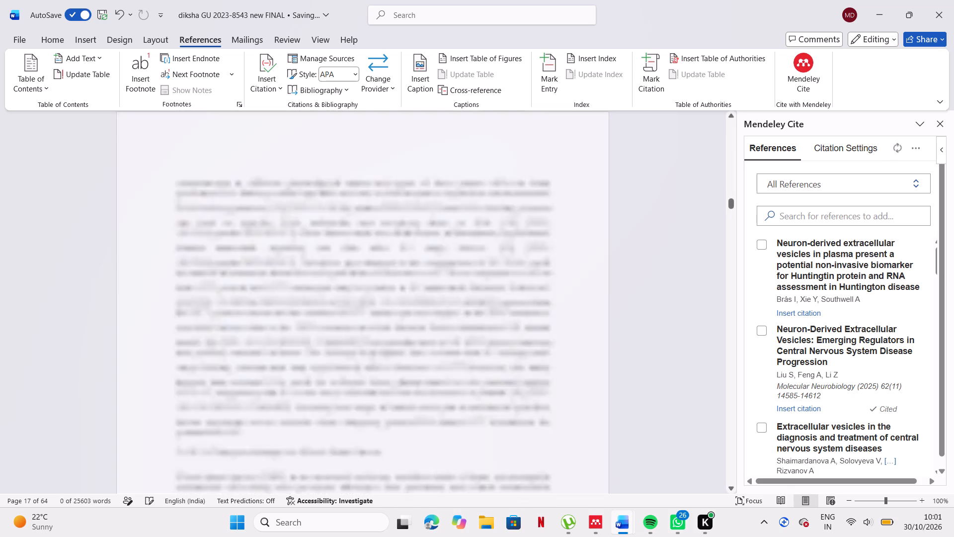
{"action": "scroll", "coordinate": [456, 239], "scroll_direction": "up", "scroll_amount": 20}
{"action": "scroll", "coordinate": [456, 239], "scroll_direction": "up", "scroll_amount": 20}
{"action": "scroll", "coordinate": [456, 239], "scroll_direction": "up", "scroll_amount": 11}
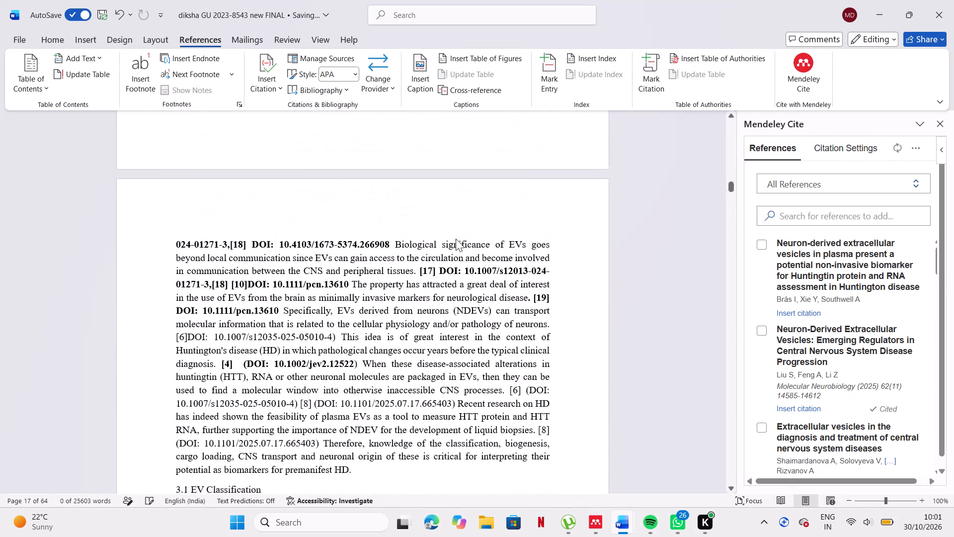
{"action": "scroll", "coordinate": [456, 239], "scroll_direction": "up", "scroll_amount": 1}
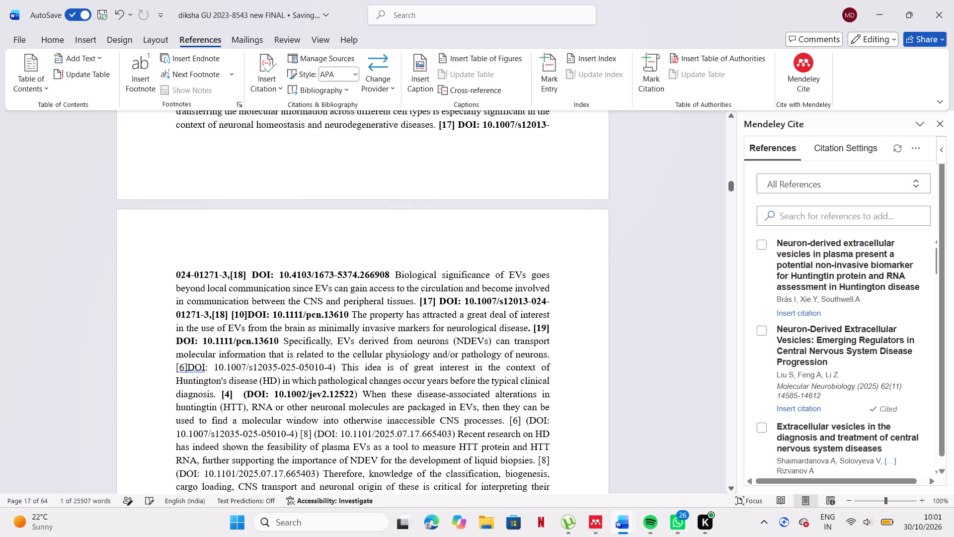
{"action": "left_click", "coordinate": [531, 420]}
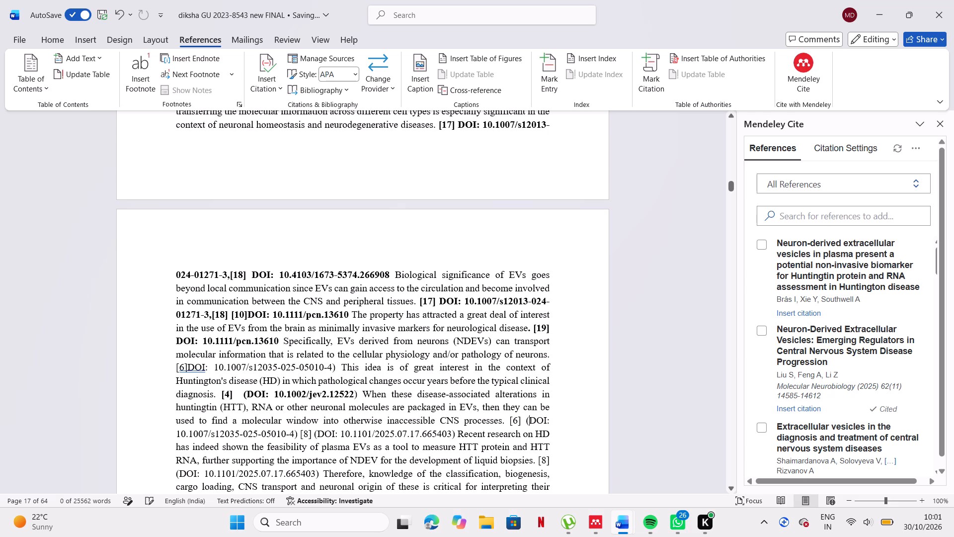
{"action": "key", "text": "BackSpace"}
{"action": "key", "text": "BackSpace"}
{"action": "key", "text": "BackSpace"}
{"action": "key", "text": "BackSpace"}
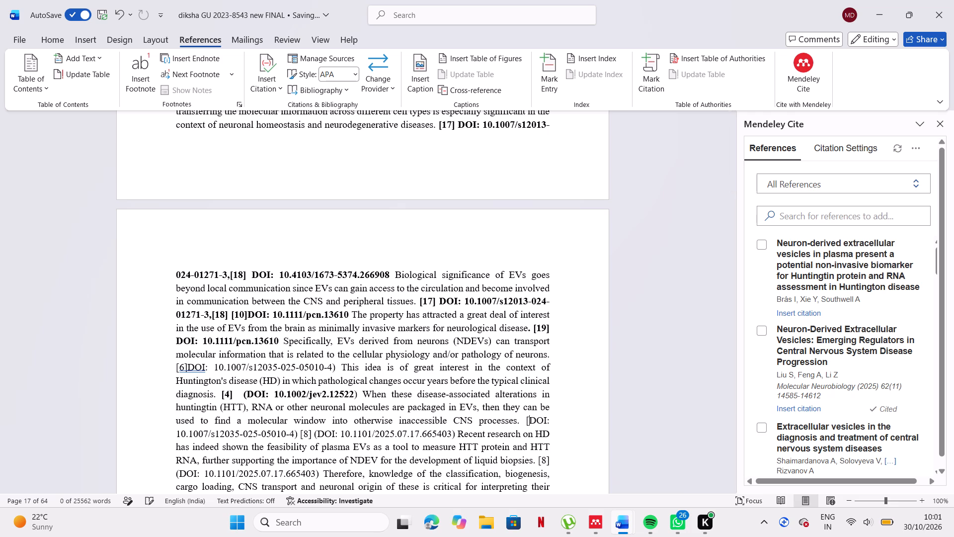
{"action": "key", "text": "BackSpace"}
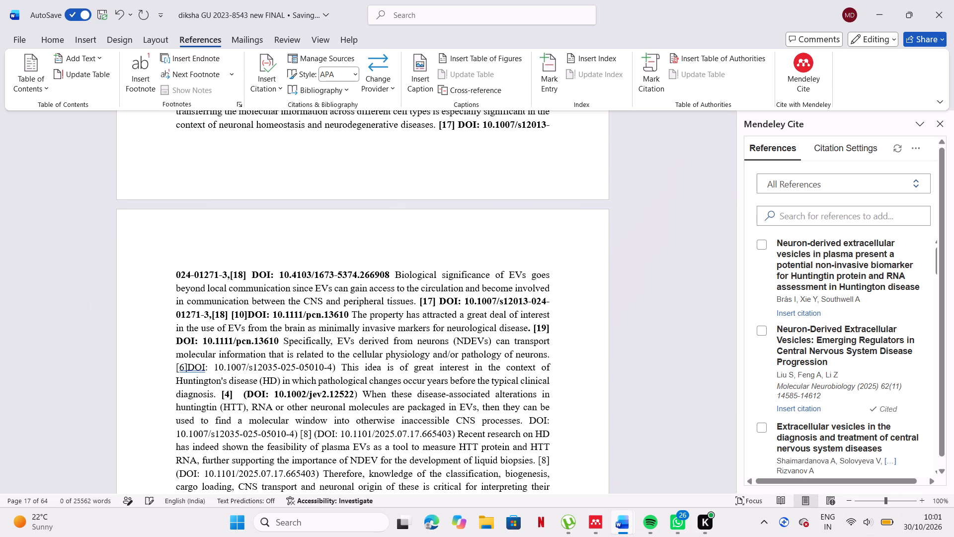
{"action": "left_click", "coordinate": [786, 404]}
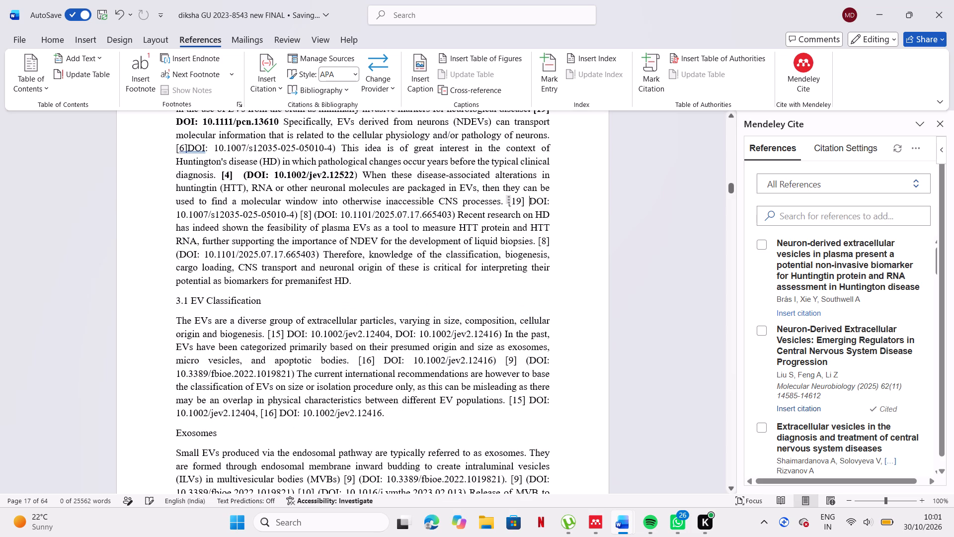
{"action": "left_click", "coordinate": [315, 212]}
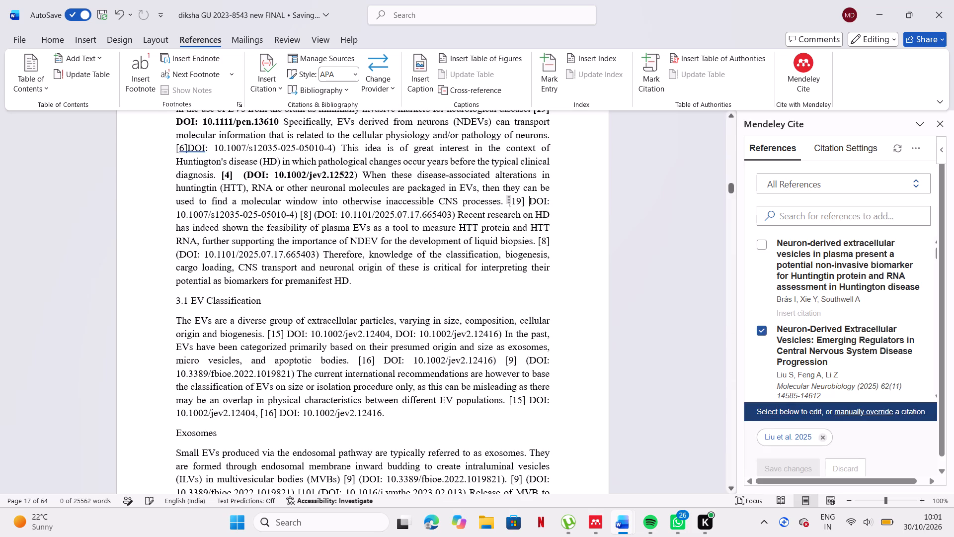
{"action": "key", "text": "BackSpace"}
{"action": "key", "text": "BackSpace"}
{"action": "key", "text": "BackSpace"}
{"action": "key", "text": "BackSpace"}
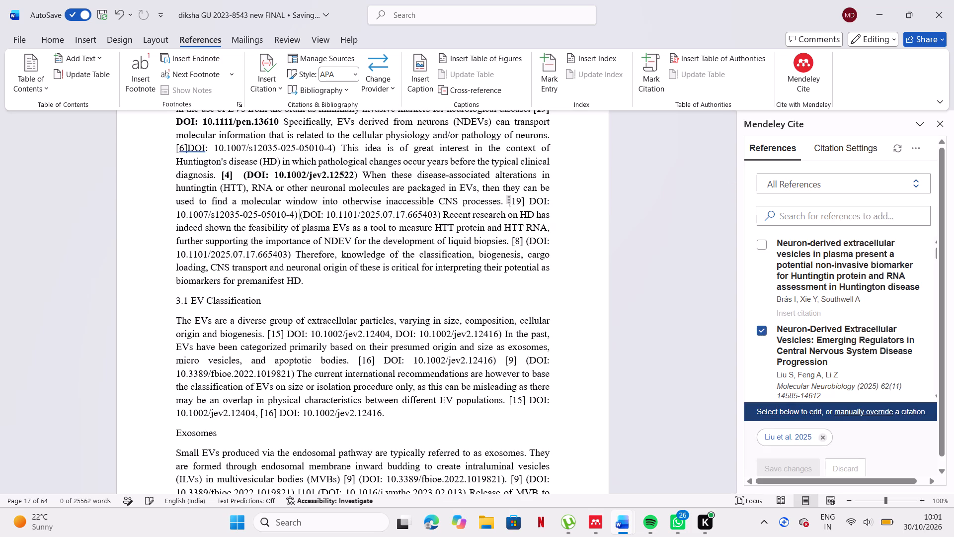
{"action": "left_click", "coordinate": [765, 329]}
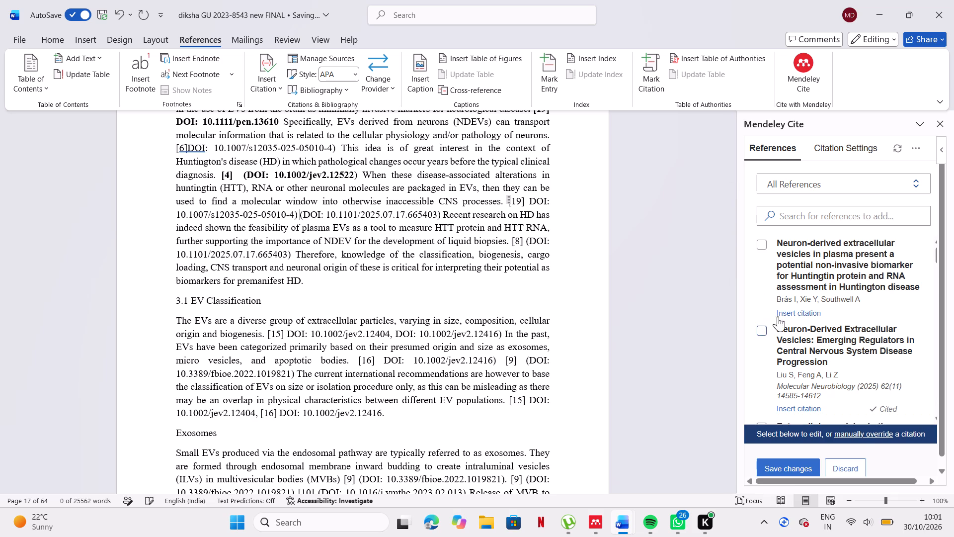
{"action": "left_click", "coordinate": [787, 313]}
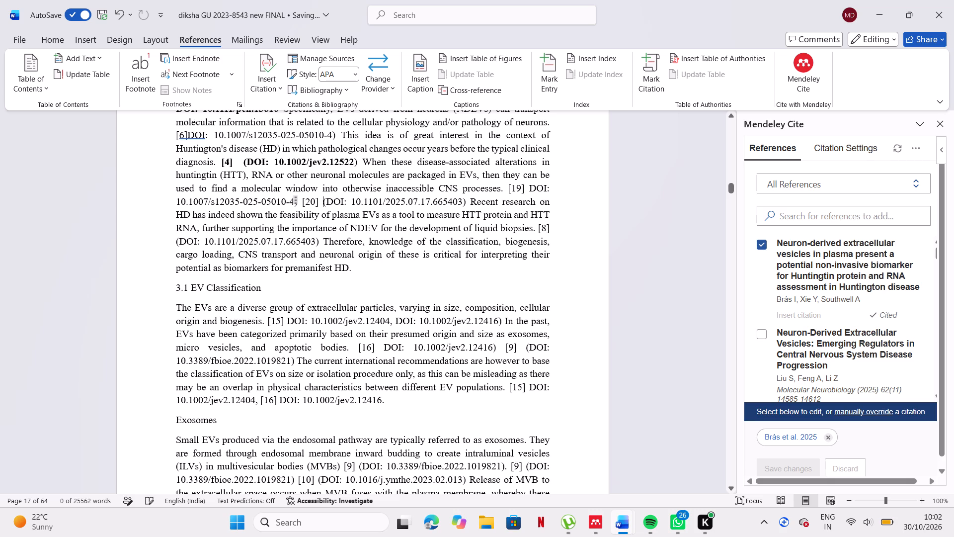
{"action": "left_click_drag", "start_coordinate": [505, 188], "coordinate": [468, 207]}
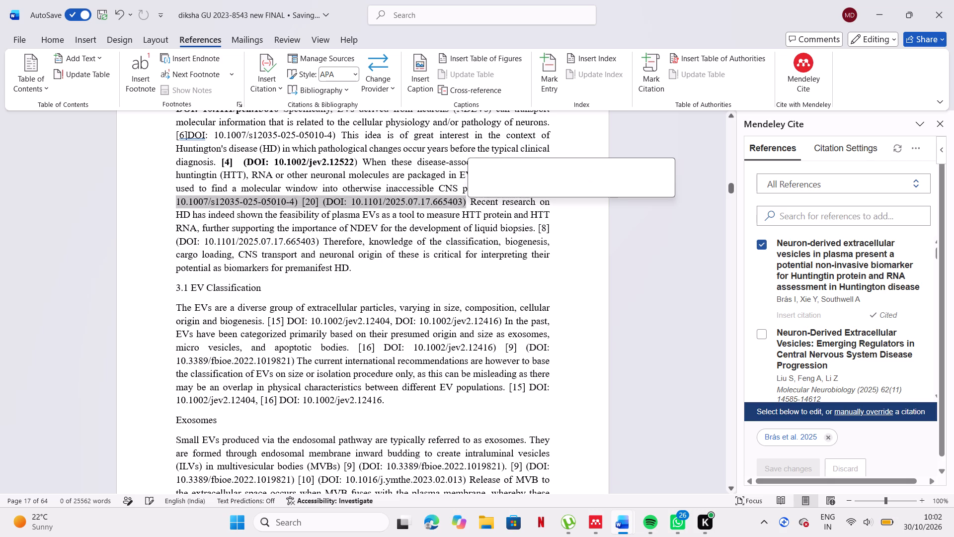
{"action": "left_click", "coordinate": [474, 189]}
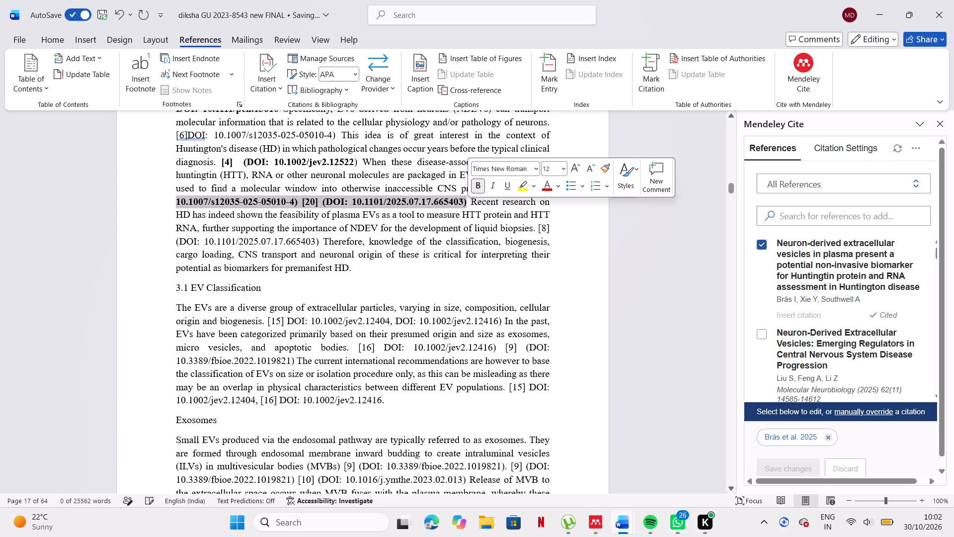
Replace the typed [8] after "development of liquid biopsies" with the Brás 2025 neuron-derived extracellular vesicles in plasma Mendeley citation.
{"action": "left_click", "coordinate": [564, 227]}
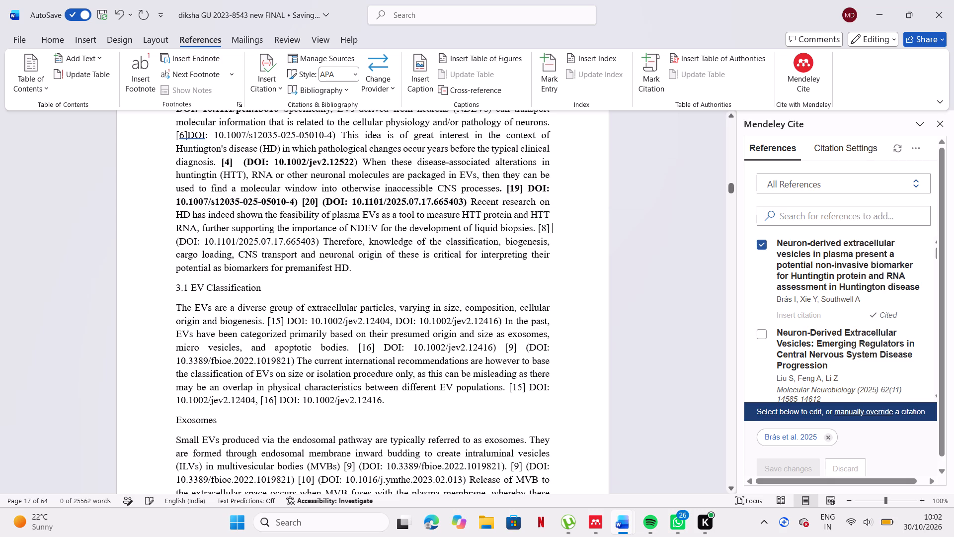
{"action": "key", "text": "BackSpace"}
{"action": "key", "text": "BackSpace"}
{"action": "key", "text": "BackSpace"}
{"action": "key", "text": "BackSpace"}
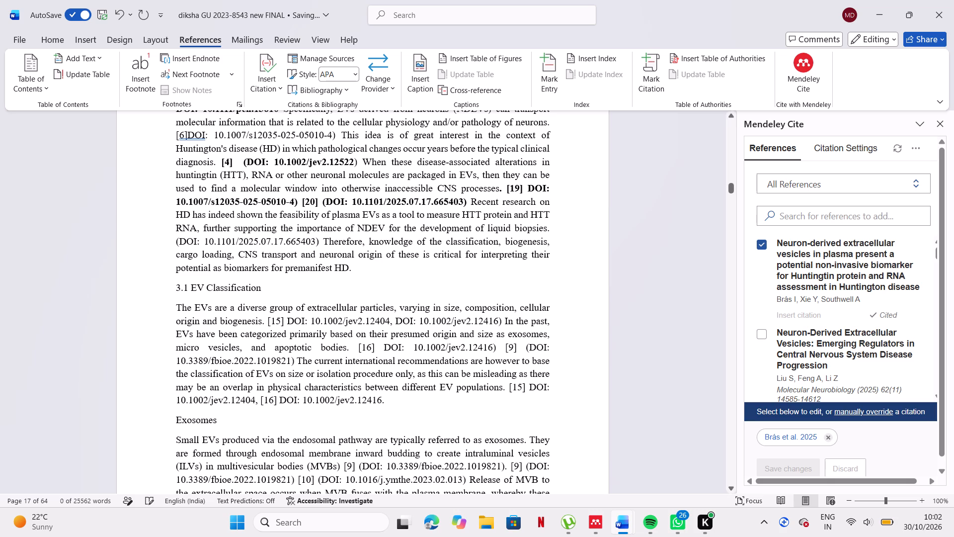
{"action": "left_click", "coordinate": [561, 240]}
{"action": "left_click", "coordinate": [177, 237]}
{"action": "left_click", "coordinate": [762, 254]}
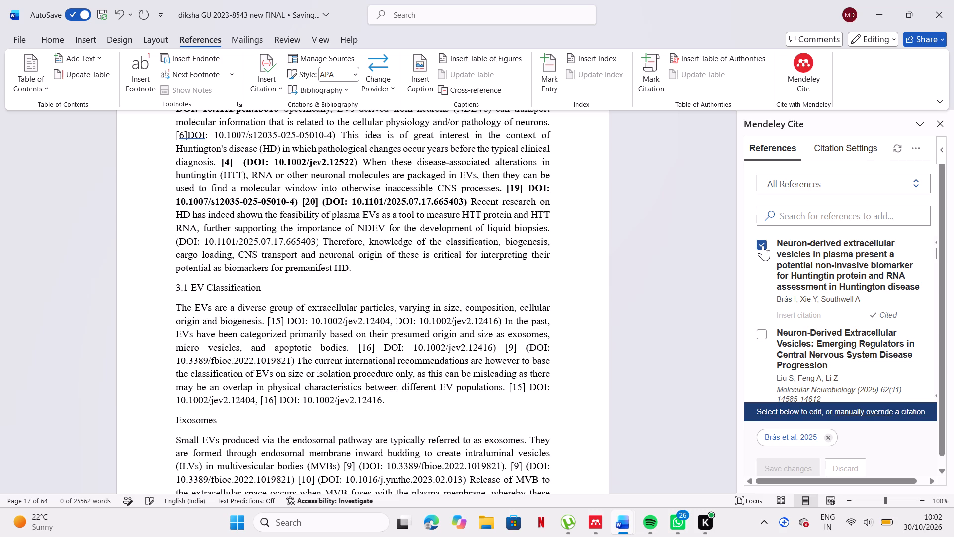
{"action": "left_click", "coordinate": [763, 245]}
{"action": "left_click", "coordinate": [792, 313]}
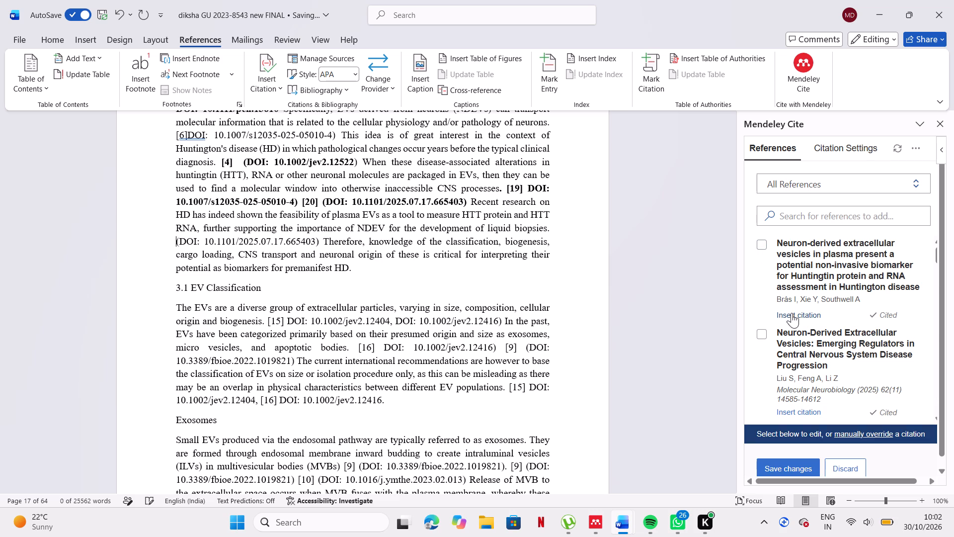
{"action": "left_click", "coordinate": [795, 465]}
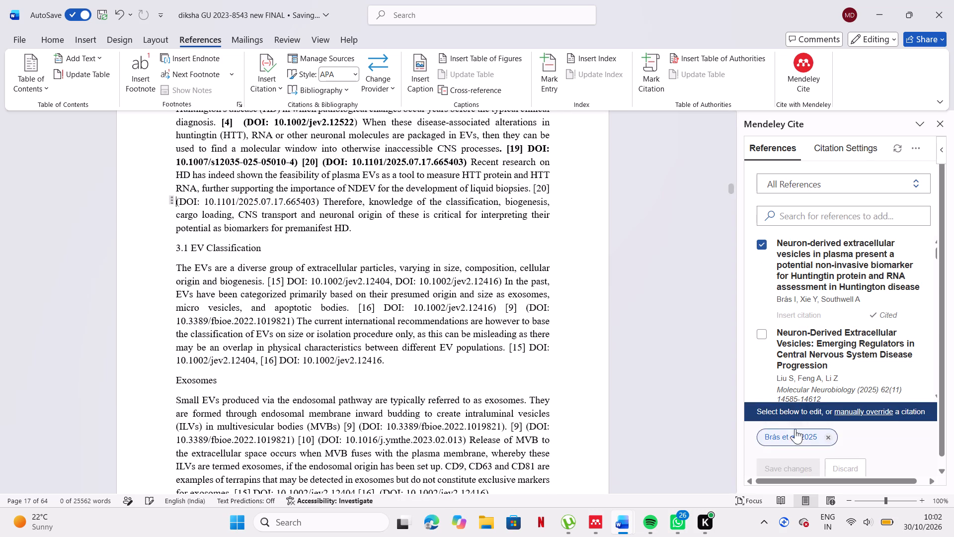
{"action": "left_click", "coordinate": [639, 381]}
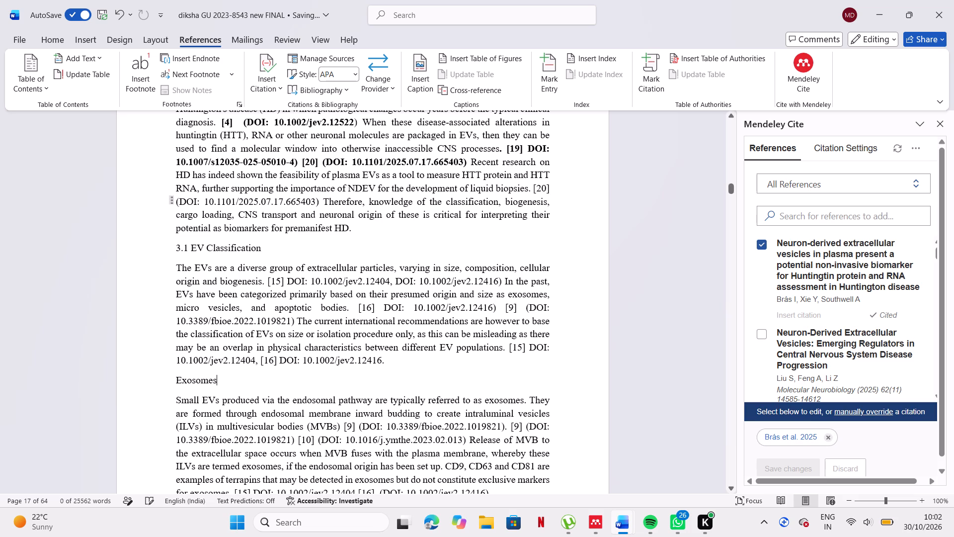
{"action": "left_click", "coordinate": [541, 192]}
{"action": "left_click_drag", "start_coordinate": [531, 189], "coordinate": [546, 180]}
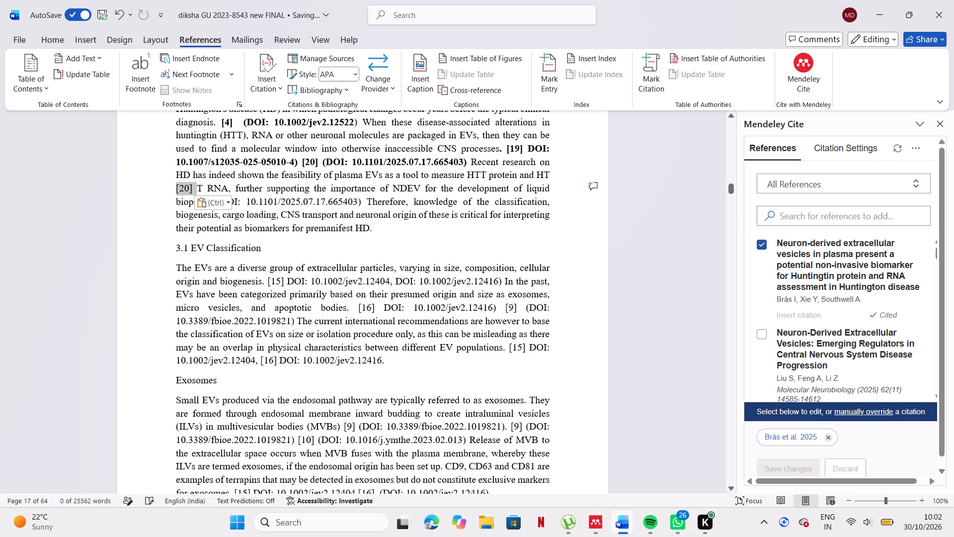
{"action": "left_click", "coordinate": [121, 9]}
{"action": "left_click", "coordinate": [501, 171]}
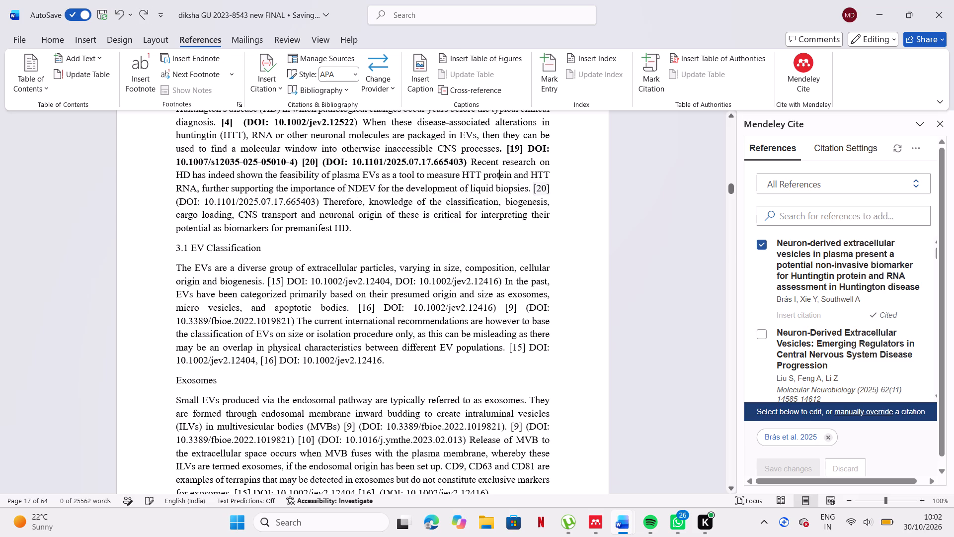
Bold the new citation after "development of liquid biopsies" together with its DOI 10.1101/2025.07.17.665403.
{"action": "left_click_drag", "start_coordinate": [530, 186], "coordinate": [320, 204]}
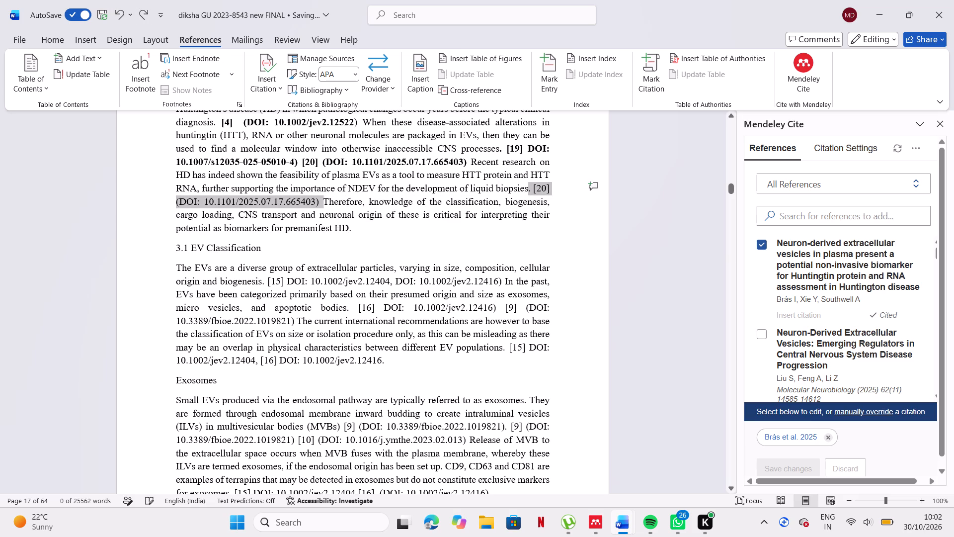
{"action": "left_click_drag", "start_coordinate": [320, 204], "coordinate": [318, 204]}
{"action": "left_click", "coordinate": [327, 189]}
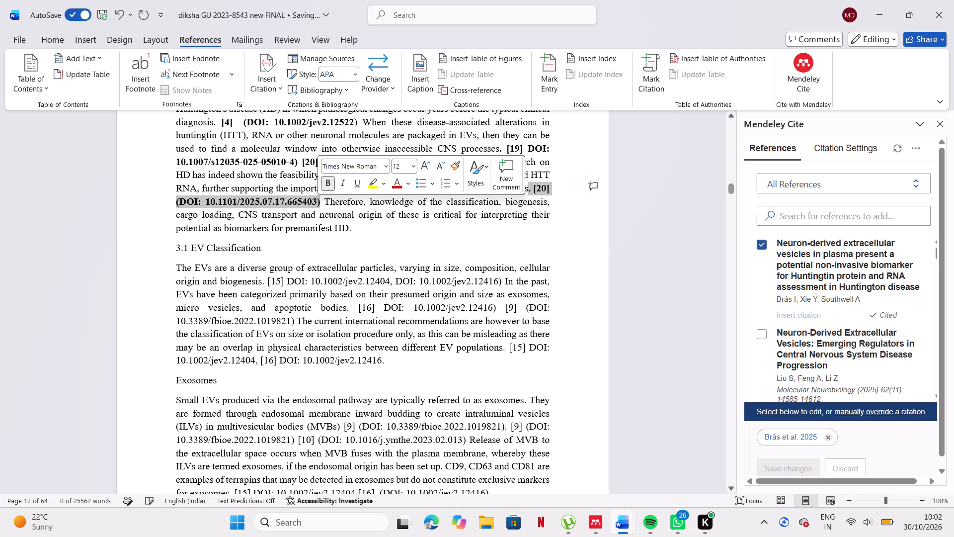
{"action": "left_click", "coordinate": [361, 263]}
Bold the unbolded [10] citation after "opportunity and challenge" in section 2.4.
{"action": "scroll", "coordinate": [361, 263], "scroll_direction": "up", "scroll_amount": 2}
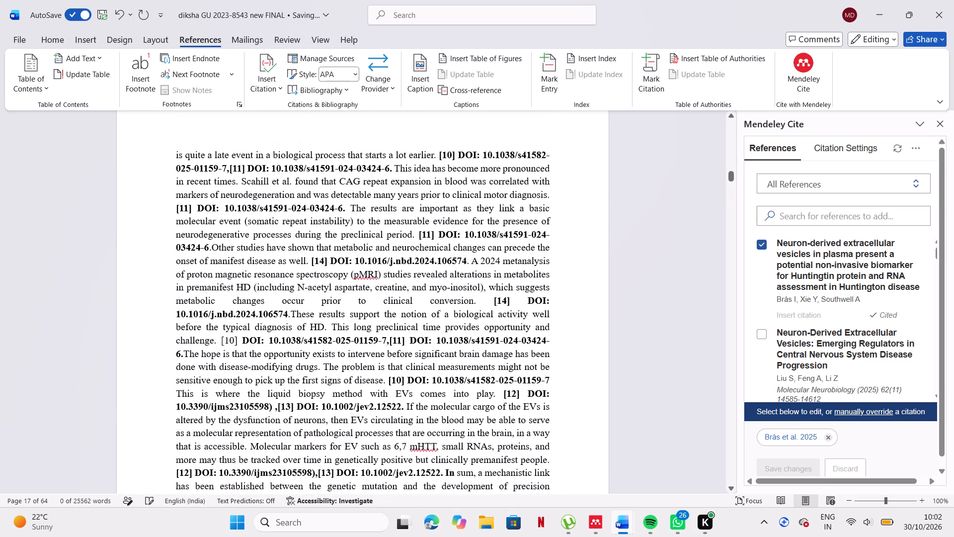
{"action": "left_click", "coordinate": [233, 346]}
{"action": "left_click_drag", "start_coordinate": [218, 344], "coordinate": [230, 344]}
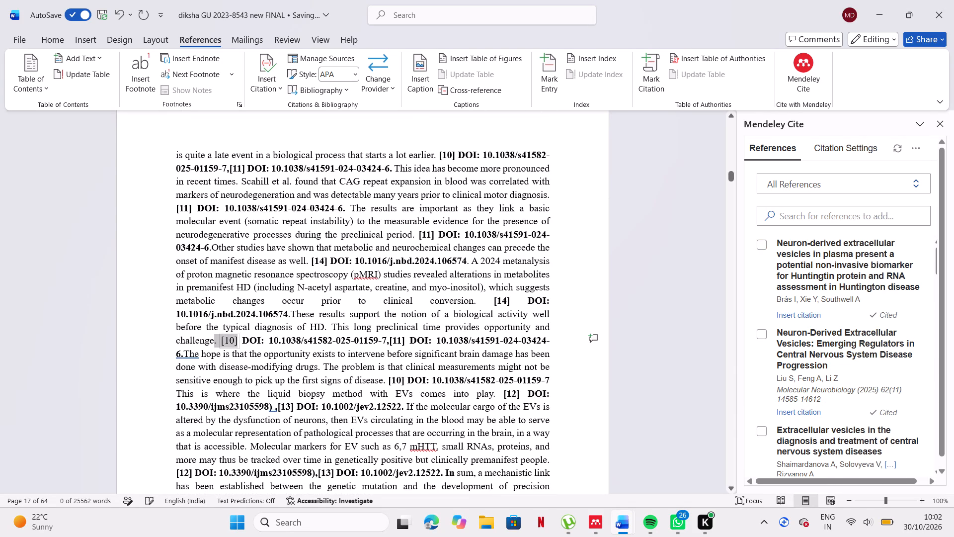
{"action": "left_click_drag", "start_coordinate": [230, 344], "coordinate": [236, 343]}
{"action": "left_click", "coordinate": [243, 327]}
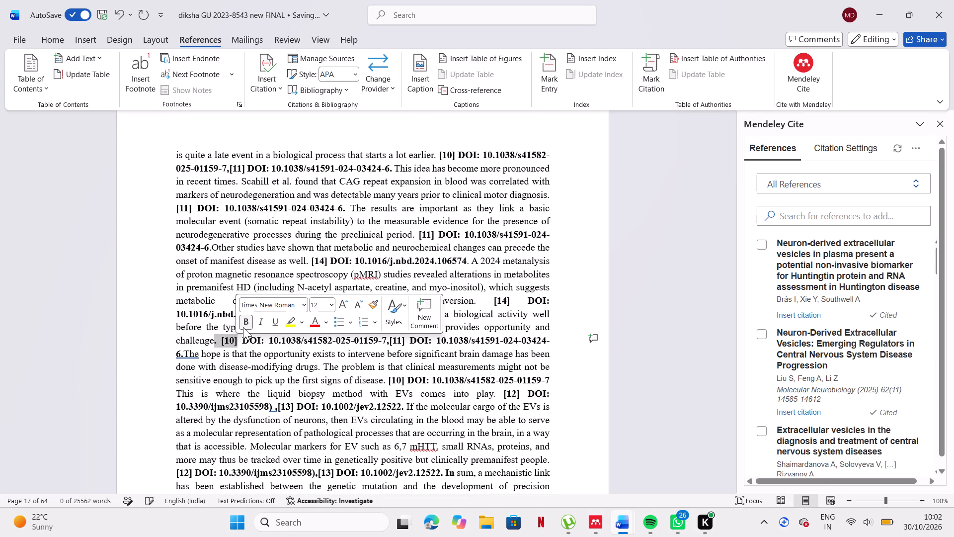
{"action": "left_click", "coordinate": [237, 267]}
Review the citations from the mHTT text through section 3.1 EV Classification, and check the Mendeley reference list for the cited sources.
{"action": "scroll", "coordinate": [237, 267], "scroll_direction": "up", "scroll_amount": 2}
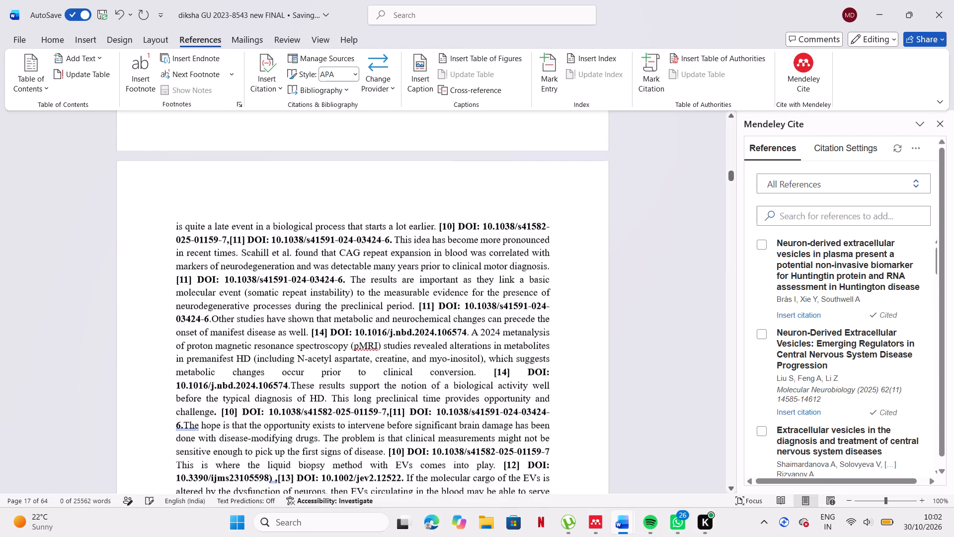
{"action": "scroll", "coordinate": [237, 267], "scroll_direction": "up", "scroll_amount": 3}
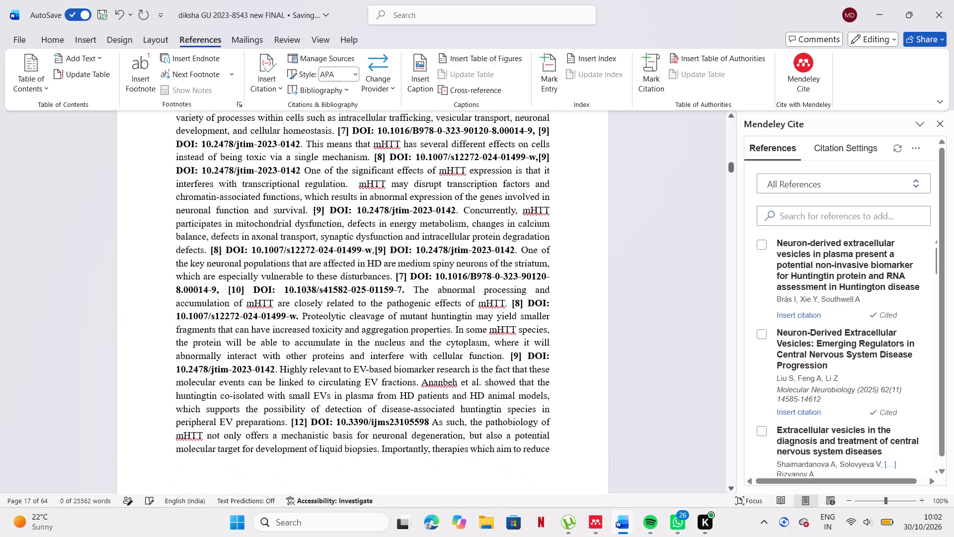
{"action": "scroll", "coordinate": [237, 267], "scroll_direction": "down", "scroll_amount": 7}
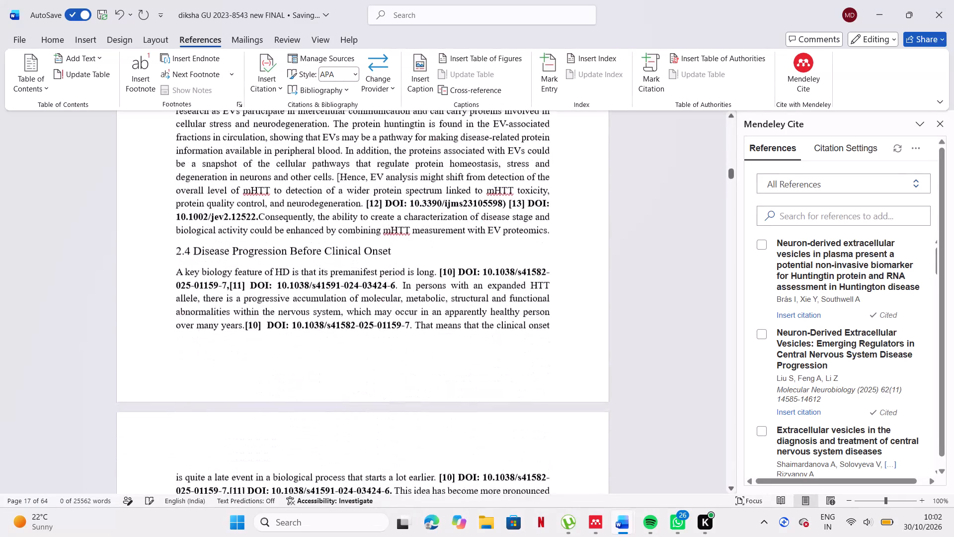
{"action": "scroll", "coordinate": [237, 267], "scroll_direction": "down", "scroll_amount": 4}
{"action": "scroll", "coordinate": [237, 267], "scroll_direction": "up", "scroll_amount": 1}
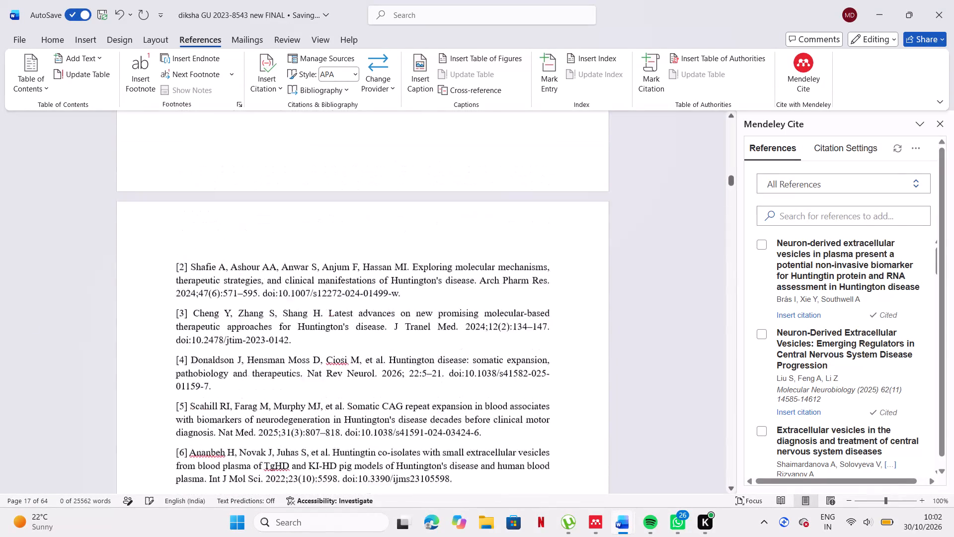
{"action": "scroll", "coordinate": [237, 267], "scroll_direction": "up", "scroll_amount": 3}
{"action": "scroll", "coordinate": [237, 267], "scroll_direction": "down", "scroll_amount": 17}
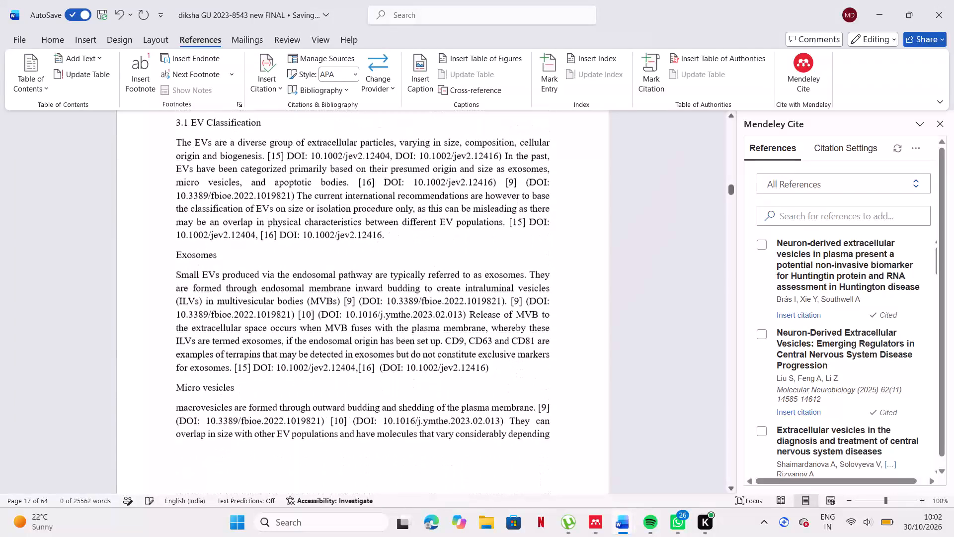
{"action": "scroll", "coordinate": [369, 223], "scroll_direction": "up", "scroll_amount": 1}
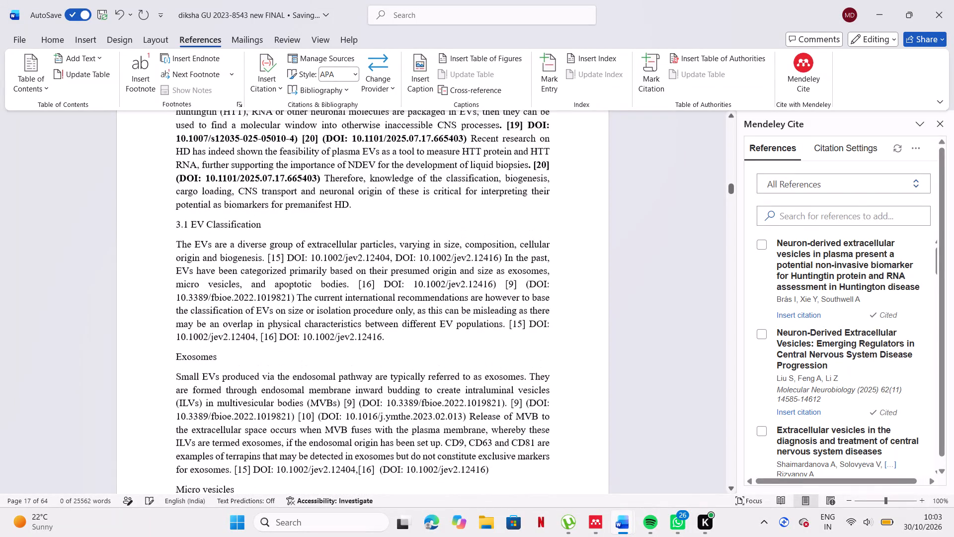
{"action": "scroll", "coordinate": [369, 223], "scroll_direction": "up", "scroll_amount": 2}
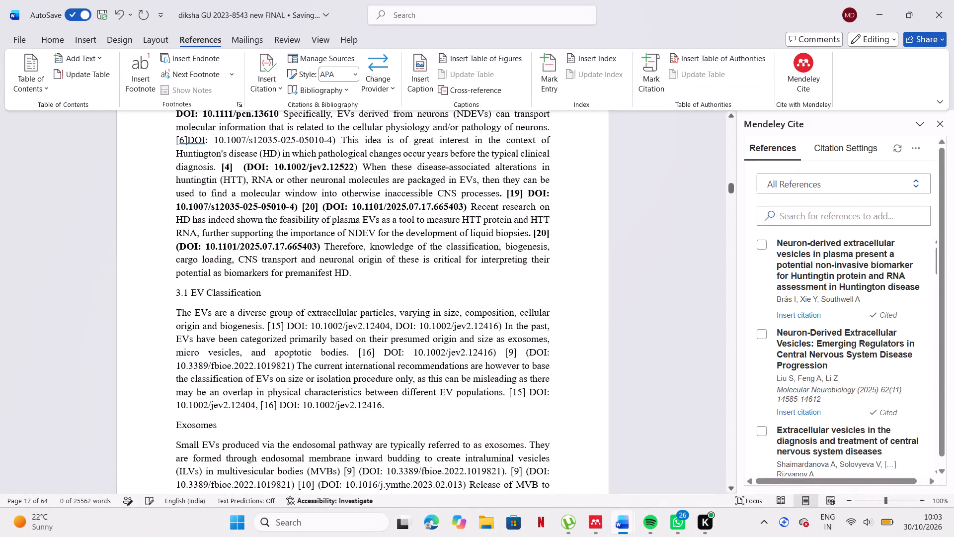
{"action": "scroll", "coordinate": [481, 364], "scroll_direction": "down", "scroll_amount": 2}
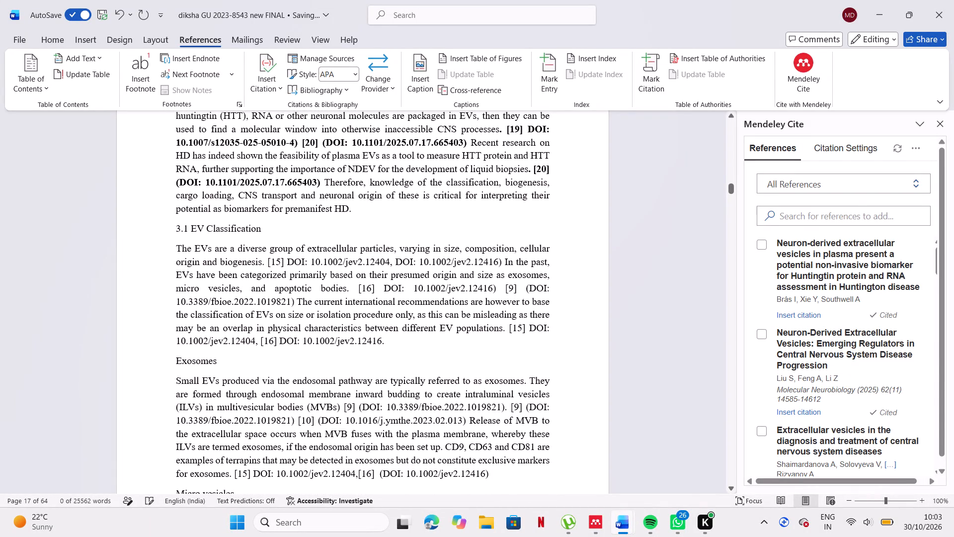
{"action": "scroll", "coordinate": [472, 376], "scroll_direction": "down", "scroll_amount": 1}
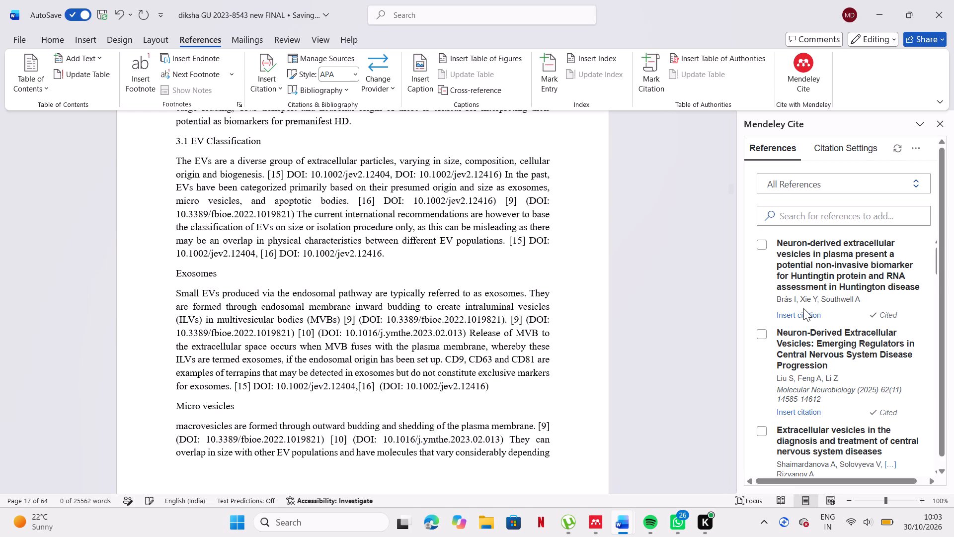
{"action": "scroll", "coordinate": [803, 308], "scroll_direction": "up", "scroll_amount": 1}
{"action": "scroll", "coordinate": [803, 308], "scroll_direction": "down", "scroll_amount": 1}
{"action": "scroll", "coordinate": [803, 308], "scroll_direction": "up", "scroll_amount": 2}
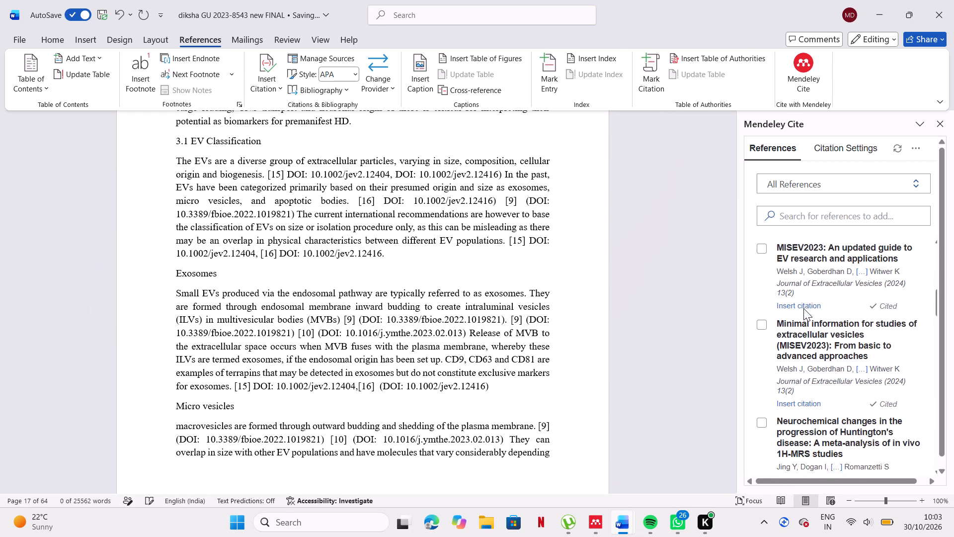
{"action": "scroll", "coordinate": [803, 308], "scroll_direction": "up", "scroll_amount": 1}
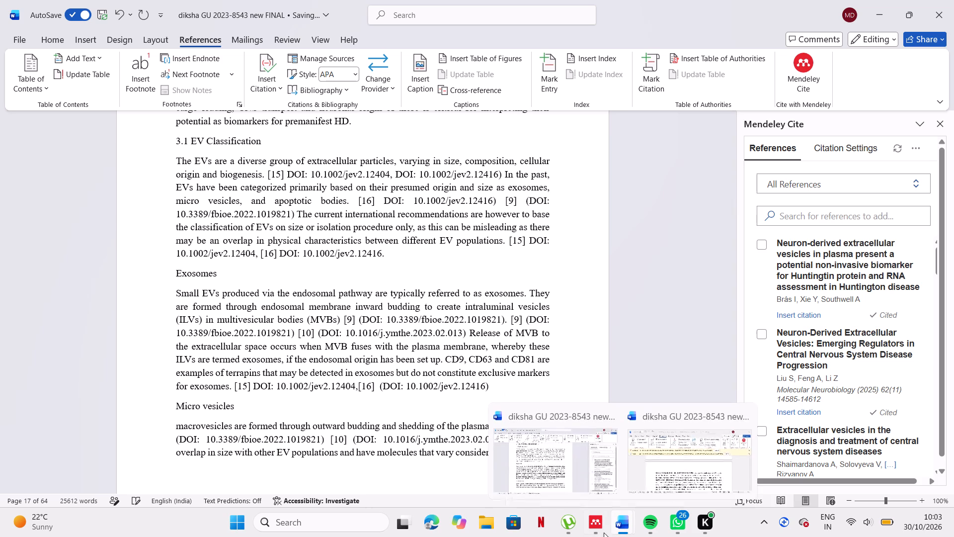
Add a reference to the Mendeley Reference Manager library by looking up DOI 10.3389/fbioe.2022.1019821, copied from section 3.1.
{"action": "left_click", "coordinate": [591, 535]}
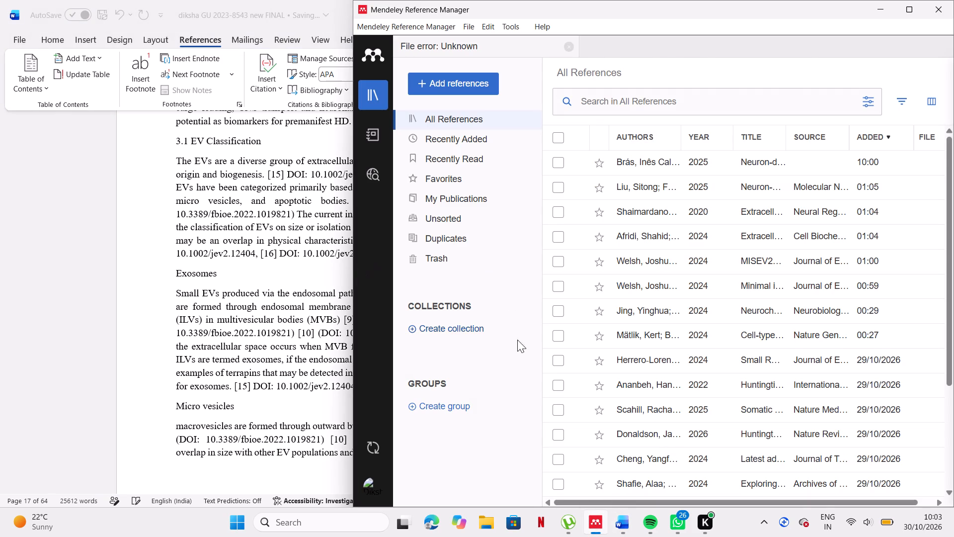
{"action": "left_click", "coordinate": [249, 390]}
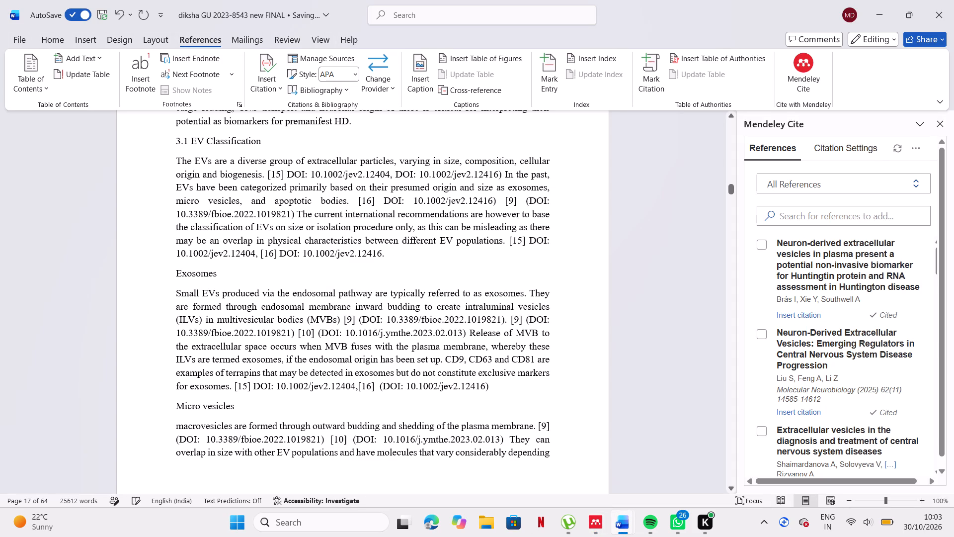
{"action": "left_click_drag", "start_coordinate": [530, 198], "coordinate": [284, 216]}
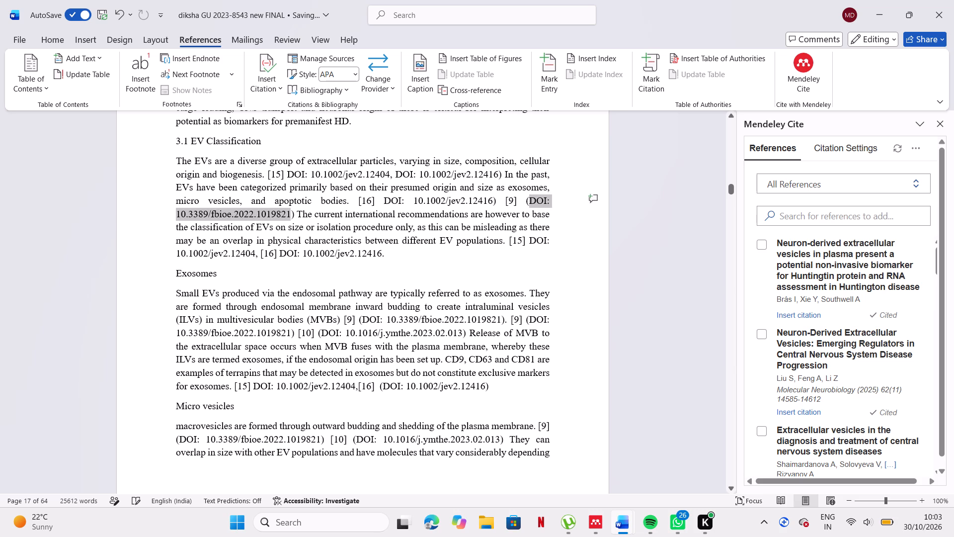
{"action": "key", "text": "ctrl+c"}
{"action": "left_click", "coordinate": [591, 516]}
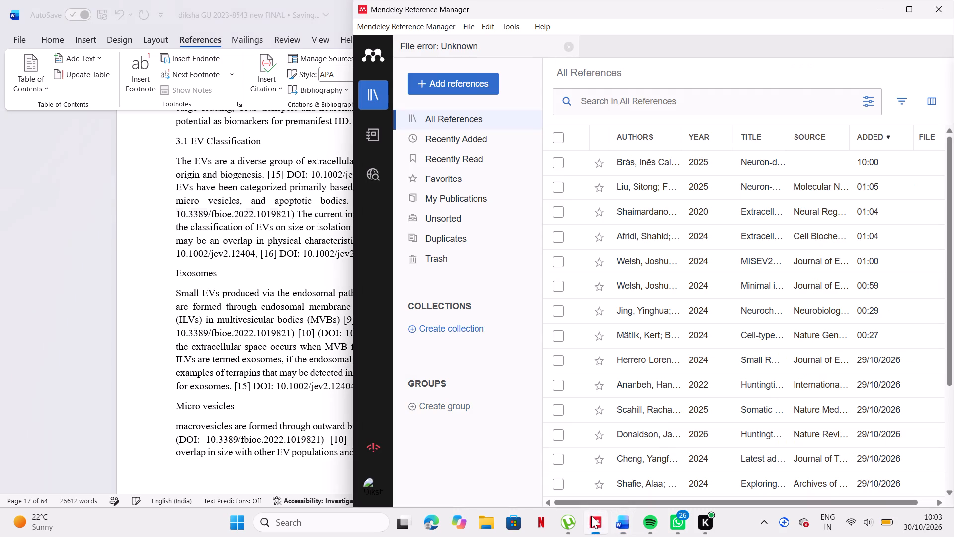
{"action": "left_click", "coordinate": [477, 77]}
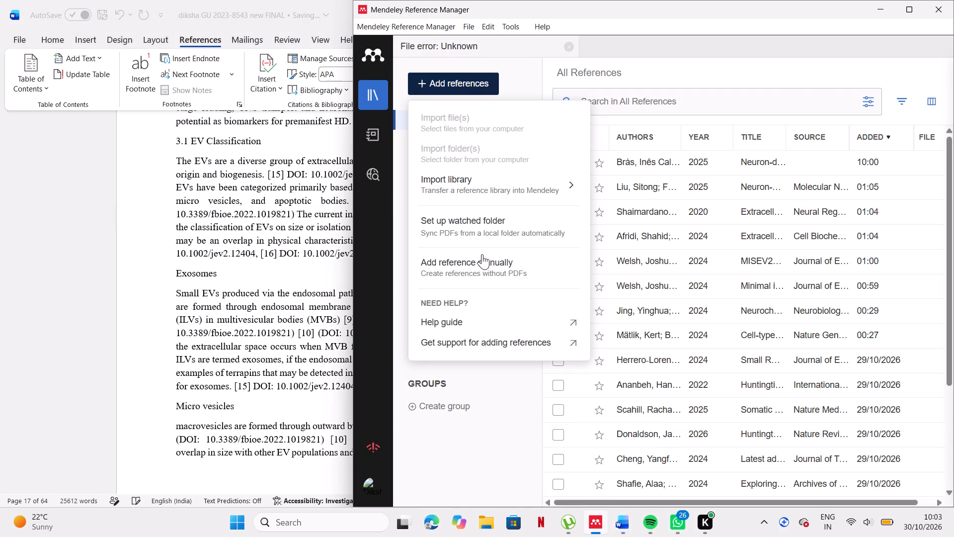
{"action": "left_click", "coordinate": [481, 264]}
{"action": "left_click", "coordinate": [616, 134]}
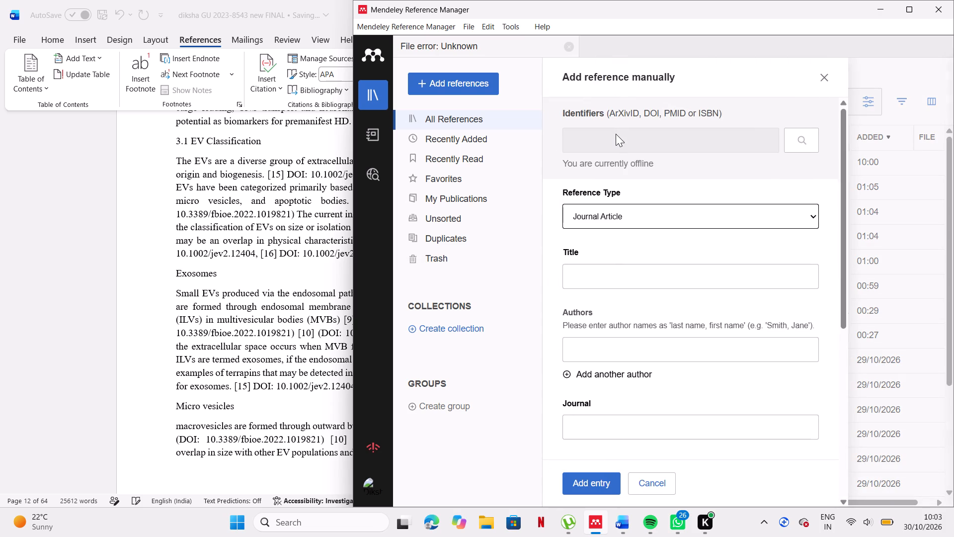
{"action": "left_click", "coordinate": [616, 140]}
{"action": "key", "text": "ctrl+v"}
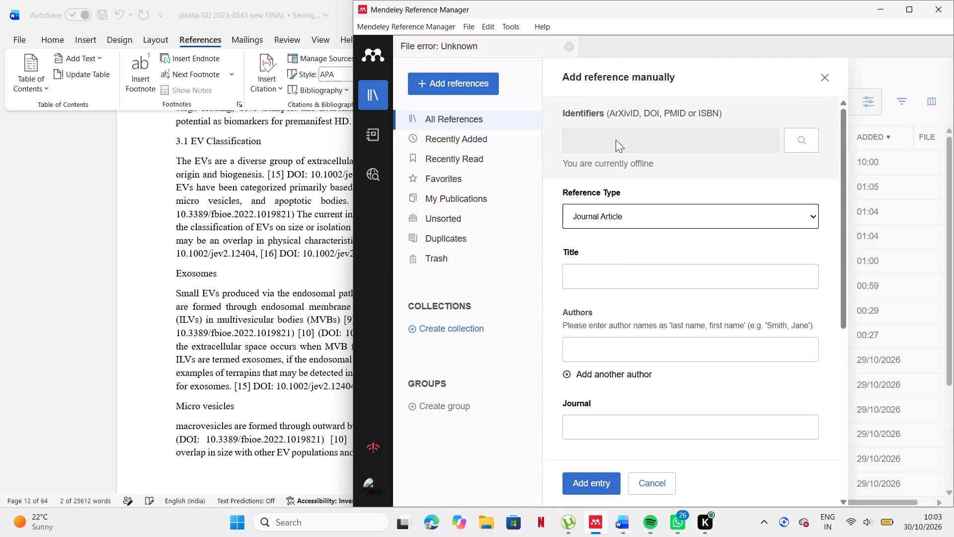
{"action": "left_click", "coordinate": [590, 140]}
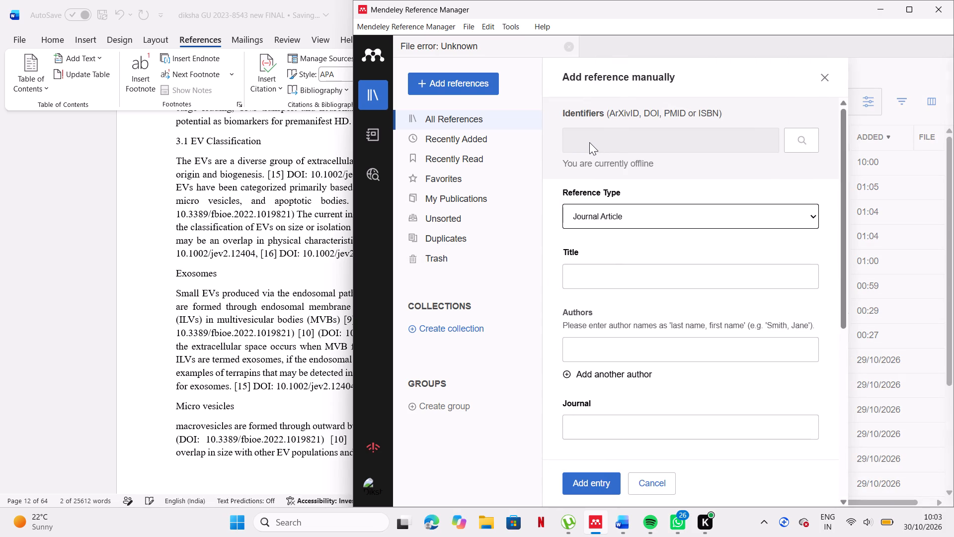
{"action": "triple_click", "coordinate": [590, 140]}
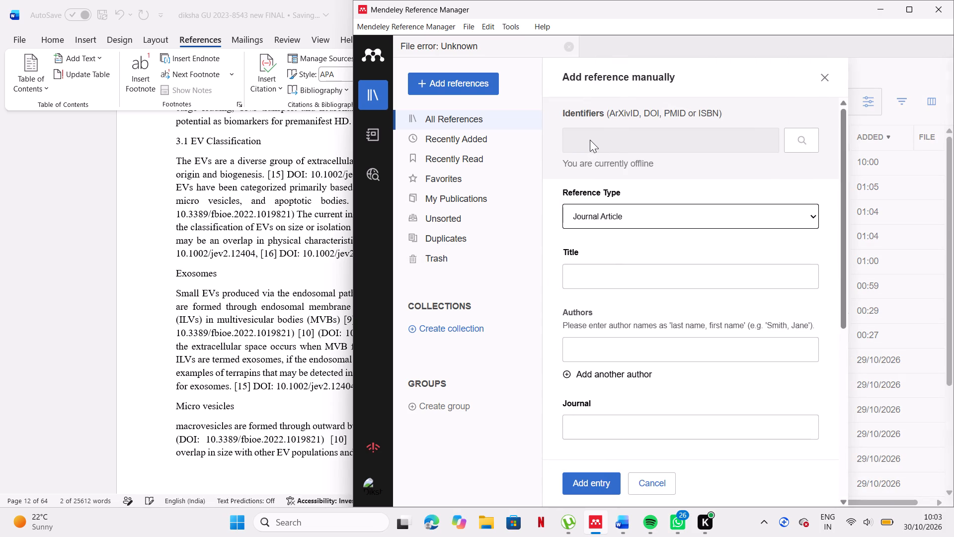
{"action": "left_click", "coordinate": [590, 140]}
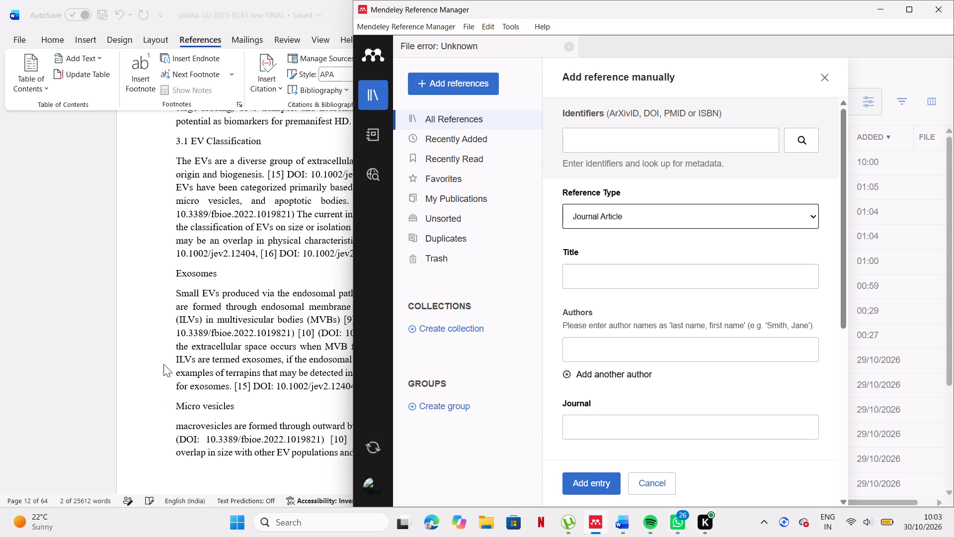
{"action": "left_click", "coordinate": [622, 136]}
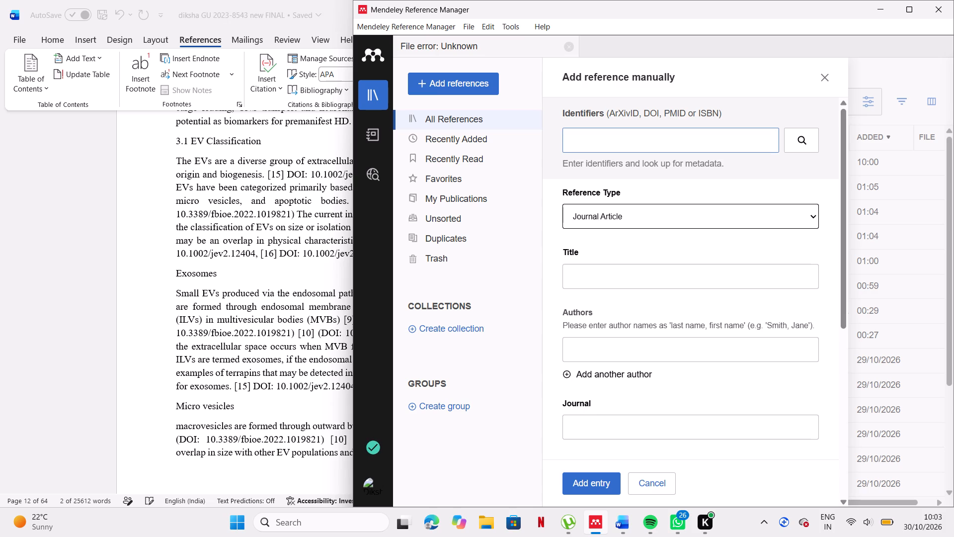
{"action": "key", "text": "ctrl+v"}
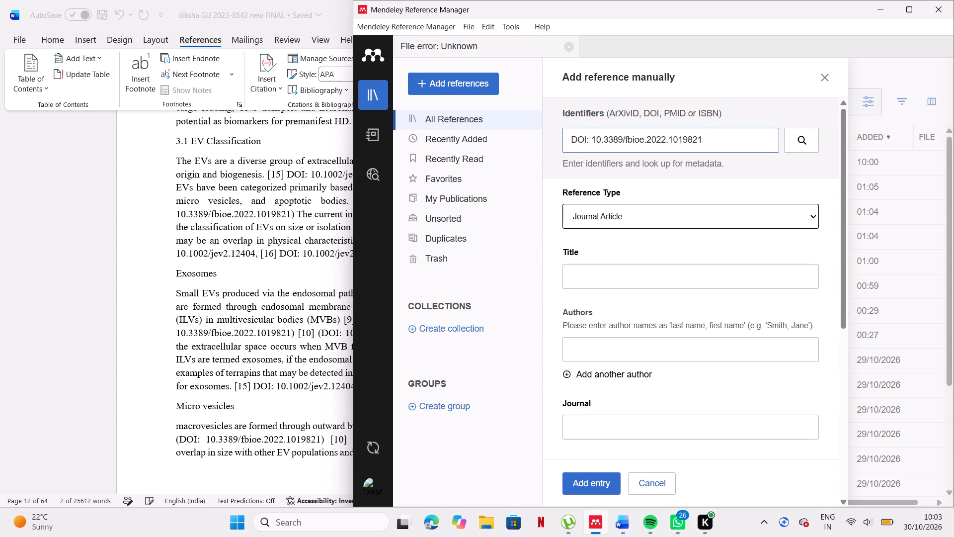
{"action": "left_click", "coordinate": [590, 137]}
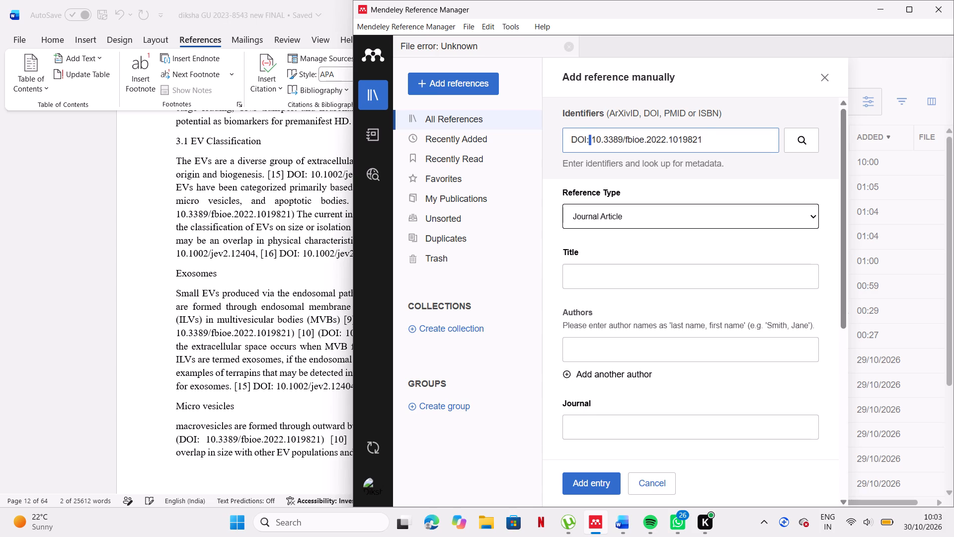
{"action": "left_click", "coordinate": [592, 138]}
{"action": "left_click", "coordinate": [592, 138]}
{"action": "key", "text": "BackSpace"}
{"action": "key", "text": "BackSpace"}
{"action": "key", "text": "BackSpace"}
{"action": "key", "text": "BackSpace"}
{"action": "key", "text": "BackSpace"}
{"action": "key", "text": "BackSpace"}
{"action": "key", "text": "BackSpace"}
{"action": "key", "text": "BackSpace"}
{"action": "key", "text": "BackSpace"}
{"action": "key", "text": "BackSpace"}
{"action": "key", "text": "BackSpace"}
{"action": "key", "text": "BackSpace"}
{"action": "key", "text": "BackSpace"}
{"action": "key", "text": "BackSpace"}
{"action": "key", "text": "BackSpace"}
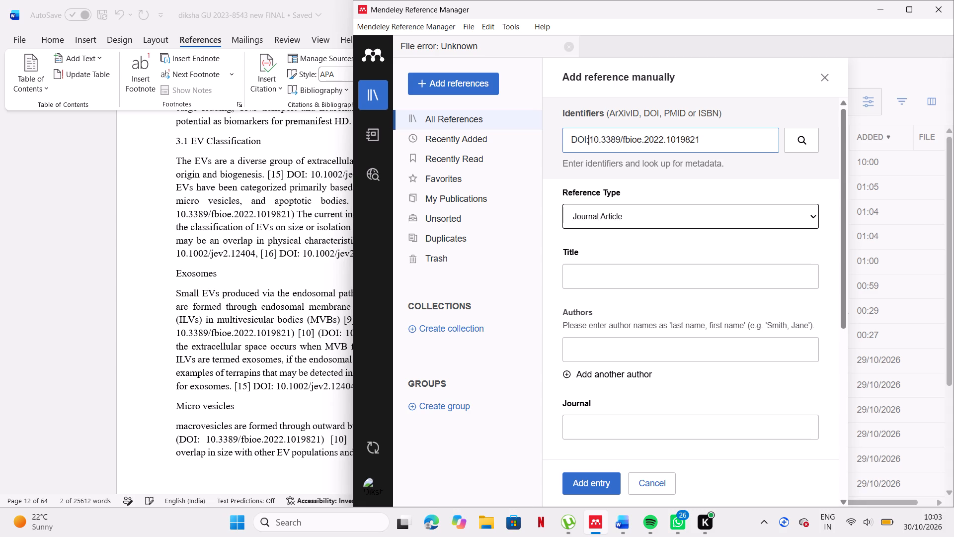
{"action": "key", "text": "Return"}
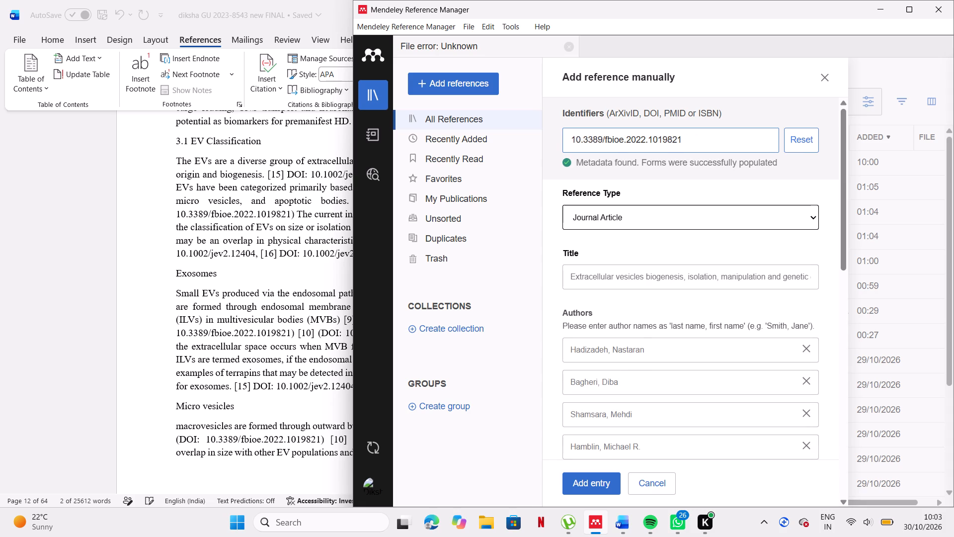
{"action": "left_click", "coordinate": [600, 477]}
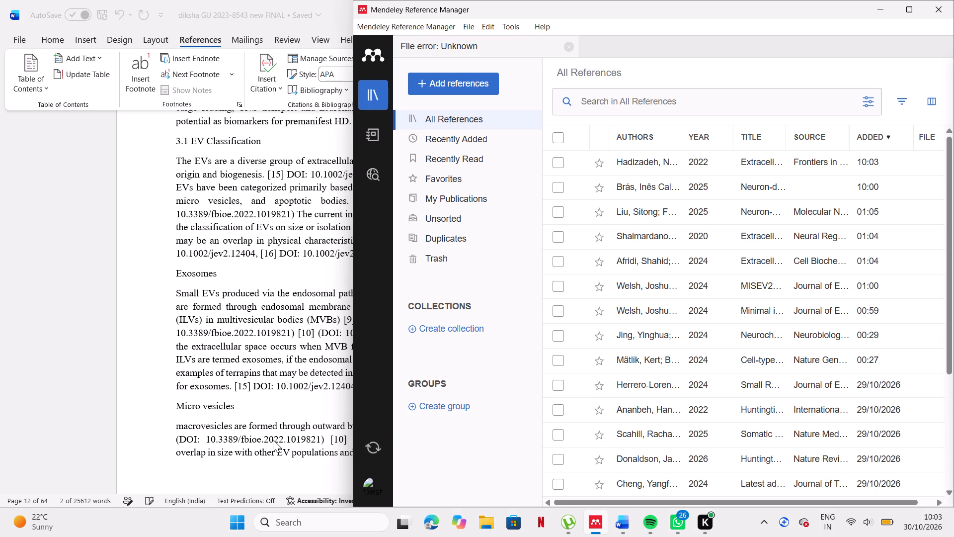
In Word, replace the typed [9] before DOI 10.3389/fbioe.2022.1019821 in section 3.1 with the Mendeley citation for "Extracellular vesicles biogenesis, isolation, manipulation and genetic engineering".
{"action": "left_click", "coordinate": [254, 417]}
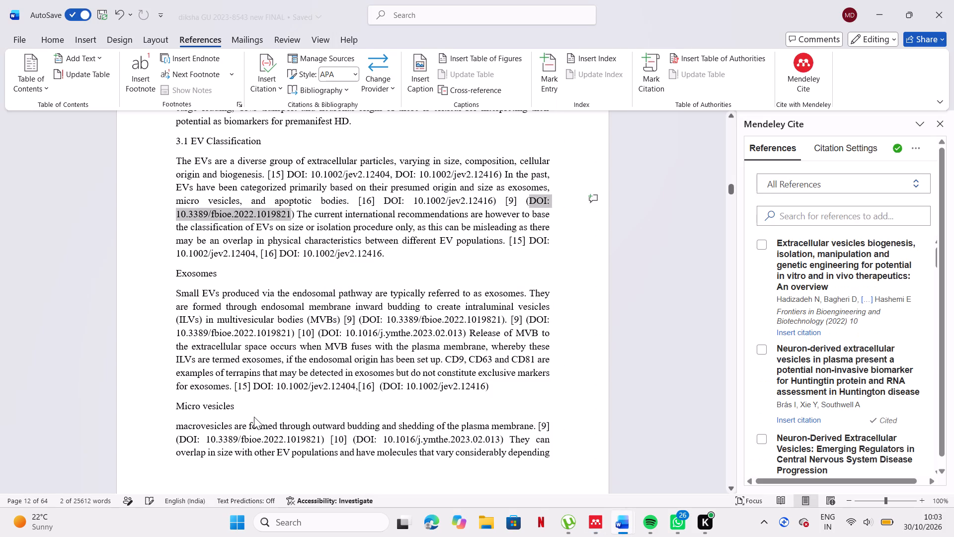
{"action": "left_click", "coordinate": [530, 202]}
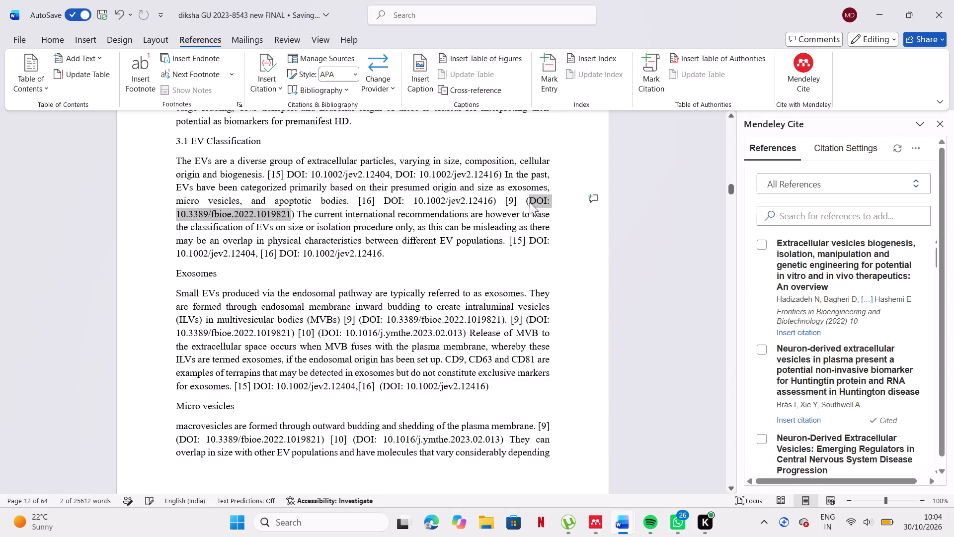
{"action": "left_click", "coordinate": [530, 202]}
{"action": "key", "text": "BackSpace"}
{"action": "key", "text": "BackSpace"}
{"action": "key", "text": "BackSpace"}
{"action": "key", "text": "BackSpace"}
{"action": "key", "text": "BackSpace"}
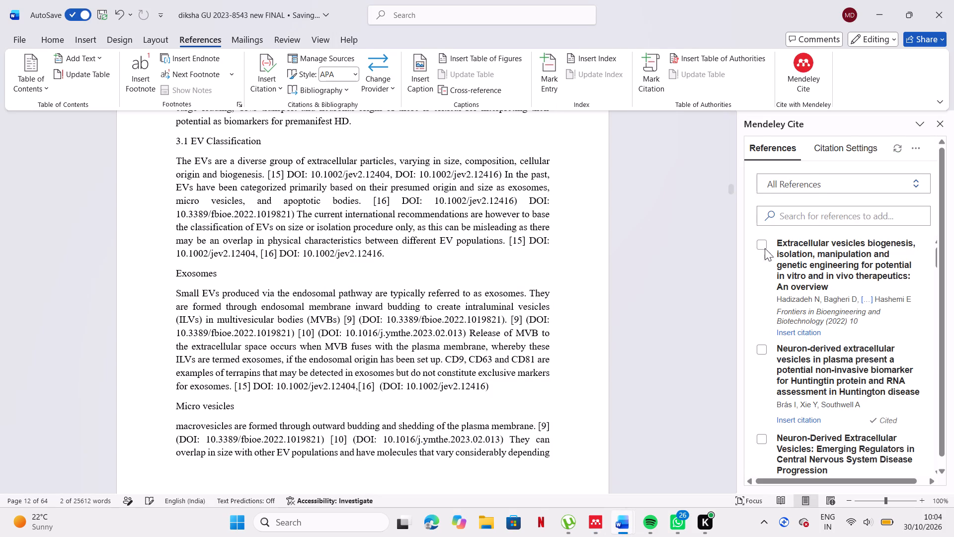
{"action": "left_click", "coordinate": [790, 331]}
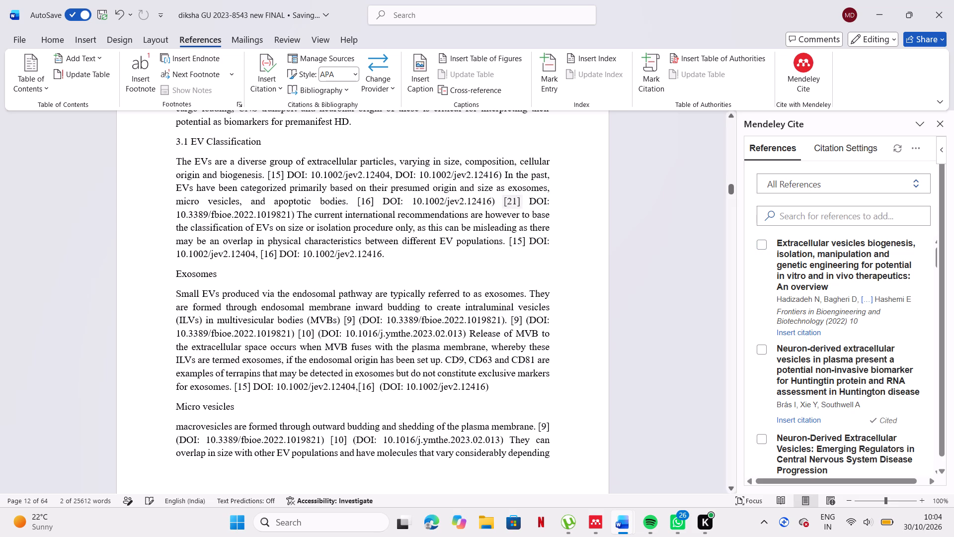
Bold the new citation in section 3.1 together with its DOI 10.3389/fbioe.2022.1019821.
{"action": "left_click_drag", "start_coordinate": [507, 200], "coordinate": [292, 218]}
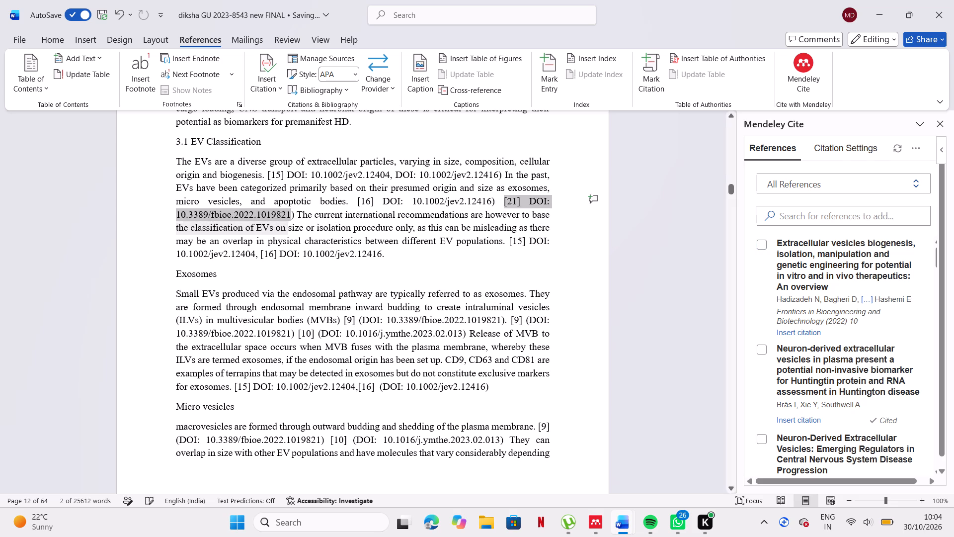
{"action": "left_click_drag", "start_coordinate": [292, 218], "coordinate": [294, 218]}
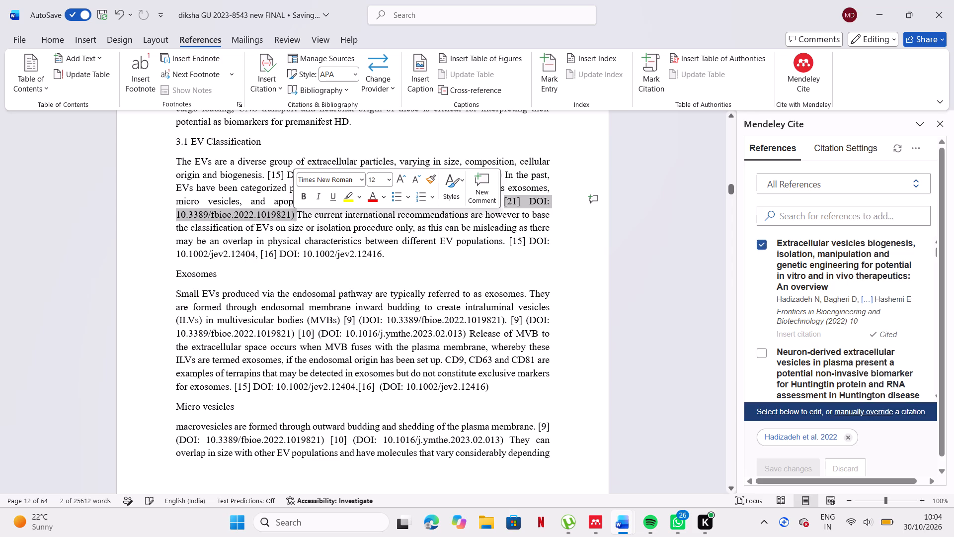
{"action": "left_click", "coordinate": [303, 203]}
{"action": "left_click", "coordinate": [327, 262]}
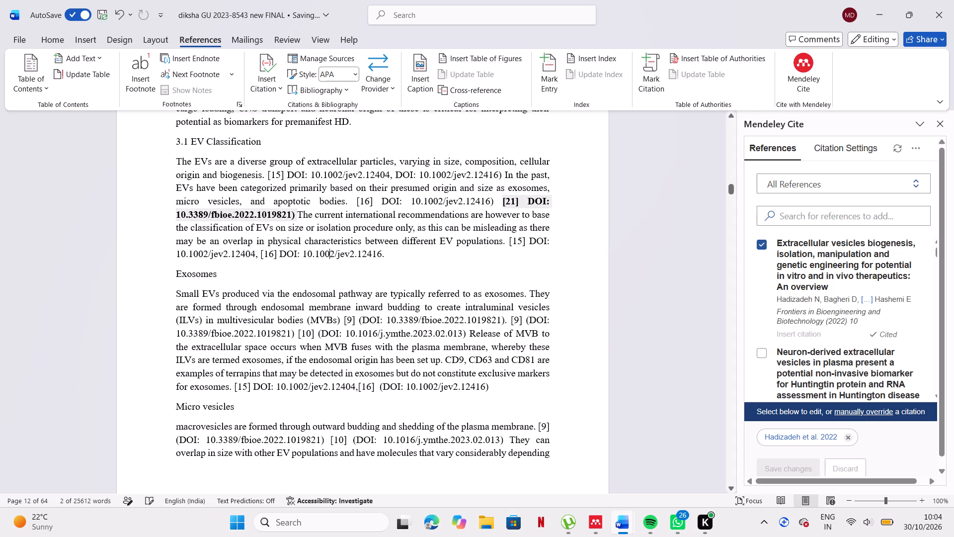
Bold the [15] citation after "origin and biogenesis" together with DOIs 10.1002/jev2.12404 and 10.1002/jev2.12416.
{"action": "left_click", "coordinate": [279, 177]}
{"action": "left_click_drag", "start_coordinate": [270, 173], "coordinate": [466, 179]}
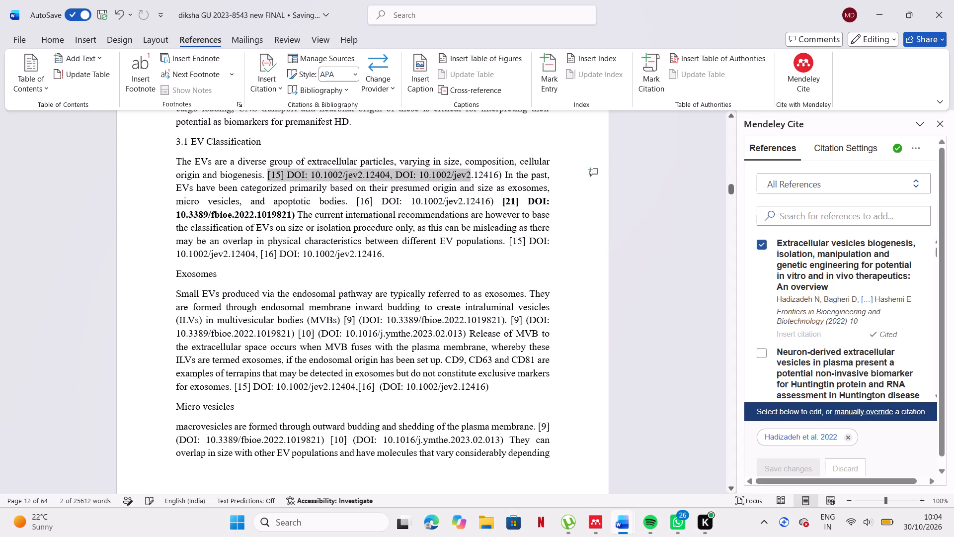
{"action": "left_click_drag", "start_coordinate": [466, 179], "coordinate": [497, 181]}
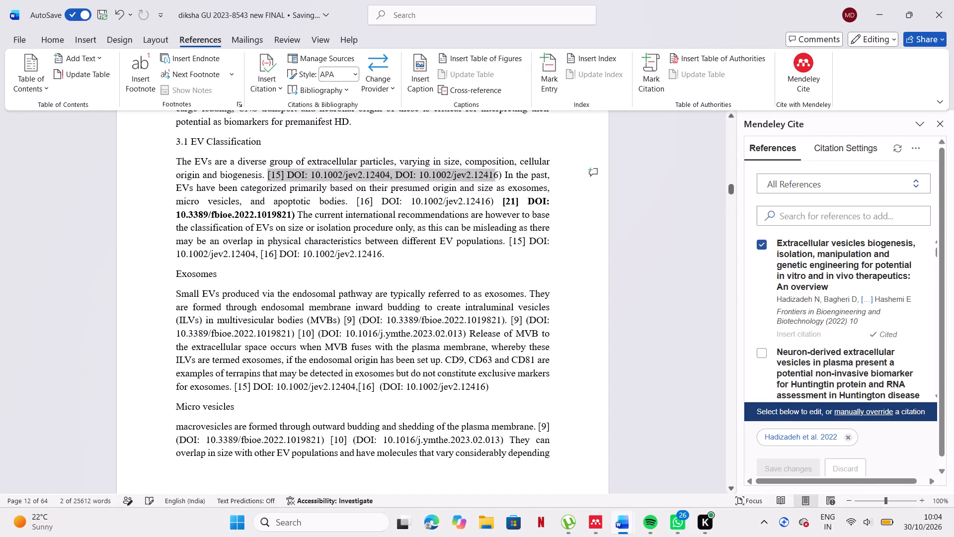
{"action": "left_click_drag", "start_coordinate": [497, 181], "coordinate": [498, 181]}
{"action": "left_click", "coordinate": [510, 159]}
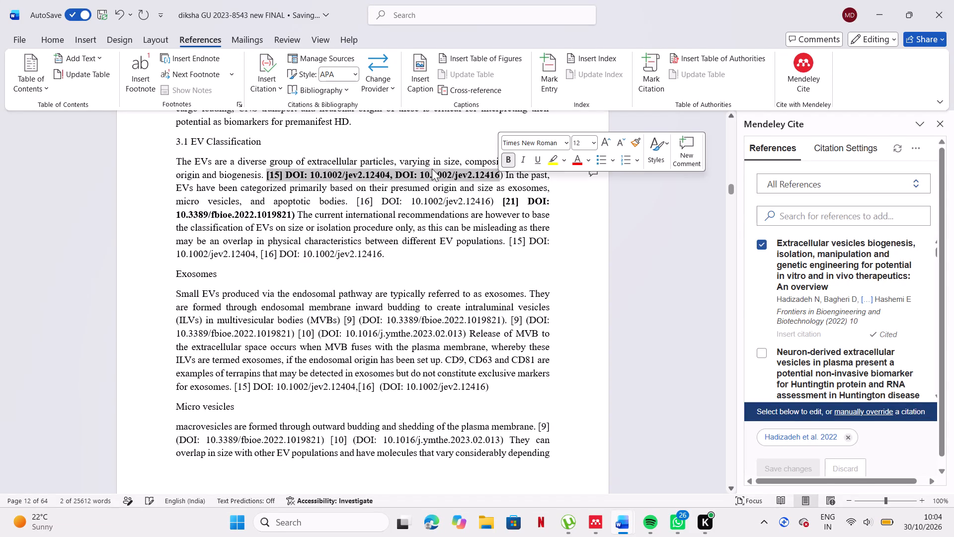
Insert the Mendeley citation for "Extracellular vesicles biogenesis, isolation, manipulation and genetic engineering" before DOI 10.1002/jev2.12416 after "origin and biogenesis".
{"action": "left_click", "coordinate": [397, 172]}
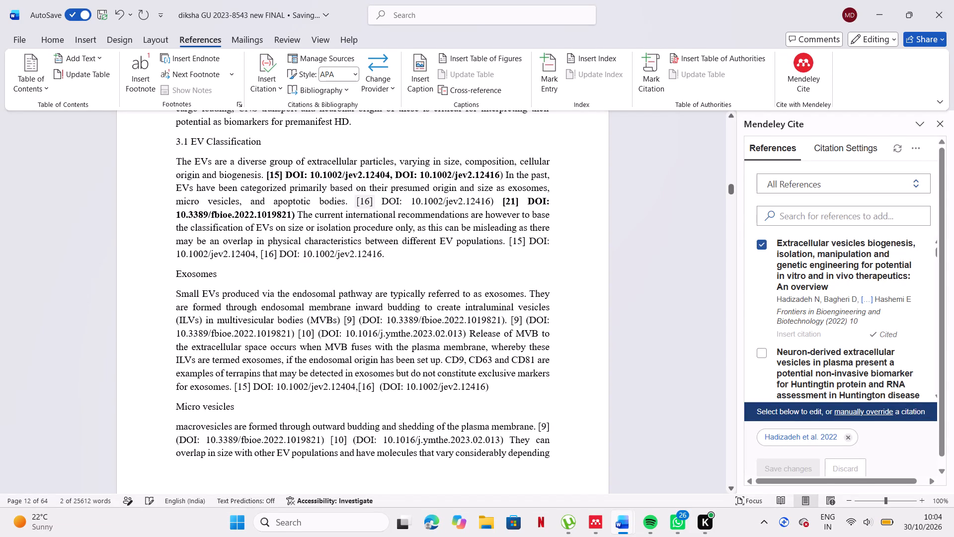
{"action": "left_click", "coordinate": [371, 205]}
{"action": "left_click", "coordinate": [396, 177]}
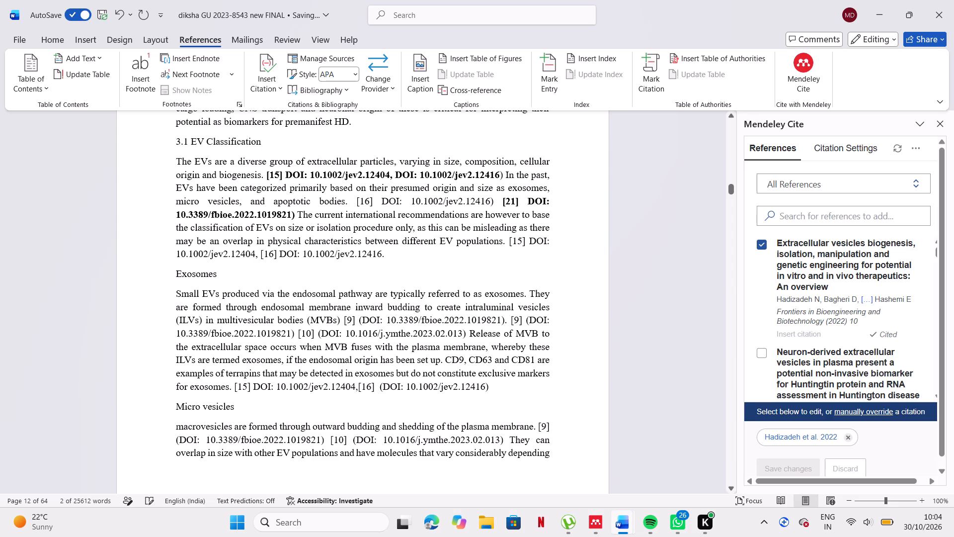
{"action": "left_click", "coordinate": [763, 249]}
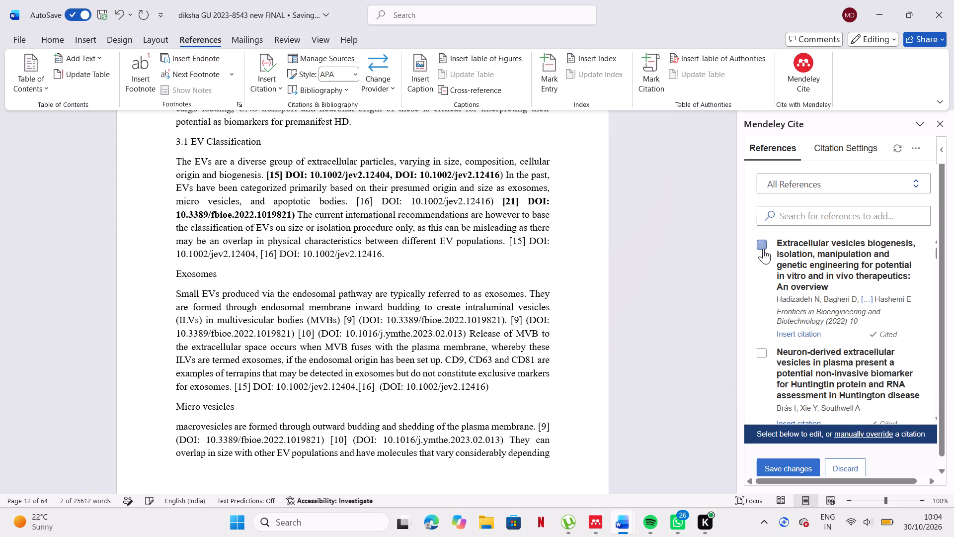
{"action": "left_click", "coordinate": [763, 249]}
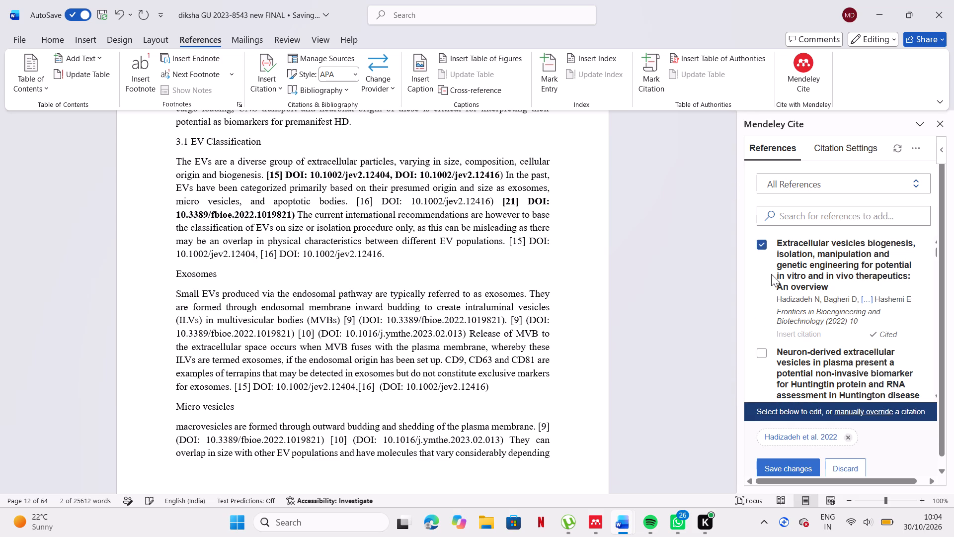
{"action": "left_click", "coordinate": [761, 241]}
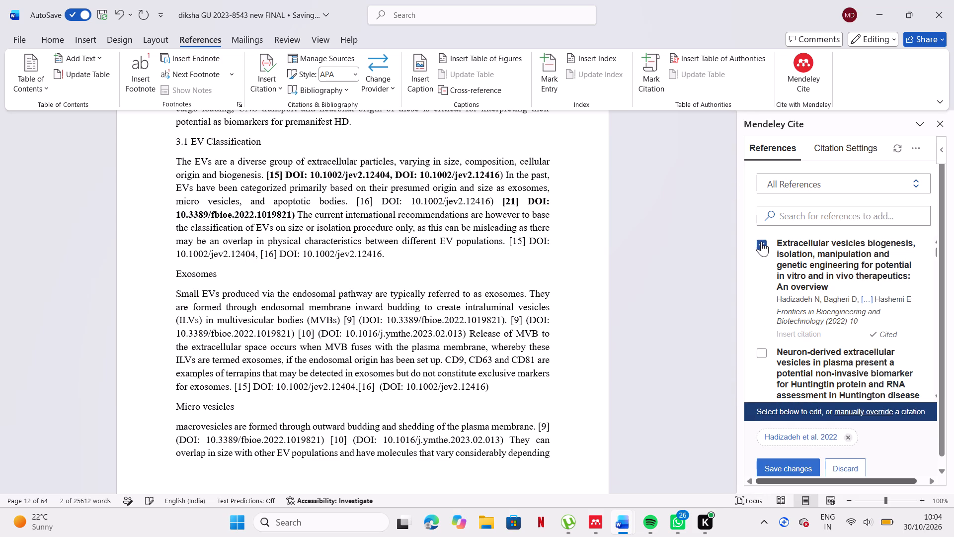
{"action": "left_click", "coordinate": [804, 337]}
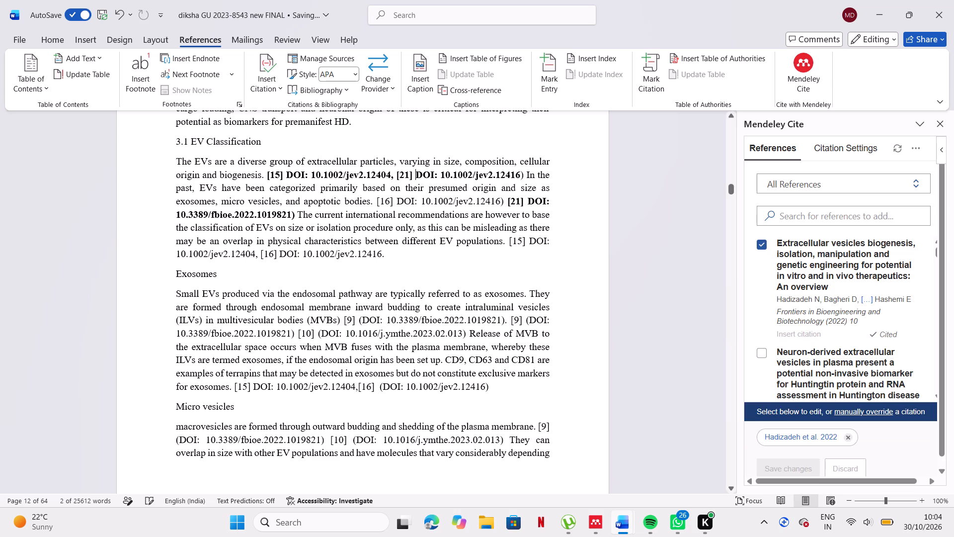
Delete the citation just inserted after "origin and biogenesis" and its DOI 10.1002/jev2.12416, keeping [15] with DOI 10.1002/jev2.12404.
{"action": "left_click", "coordinate": [390, 203]}
{"action": "left_click", "coordinate": [410, 175]}
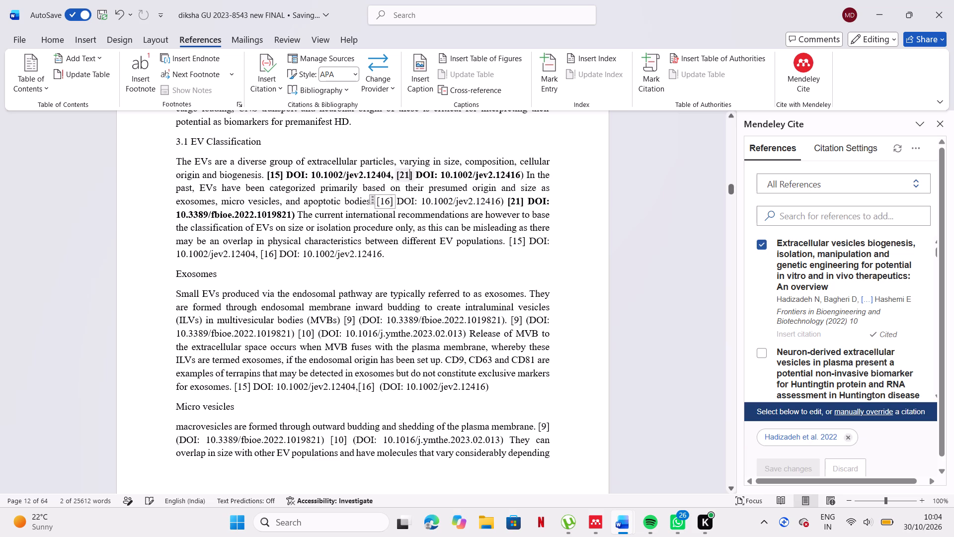
{"action": "double_click", "coordinate": [410, 175]}
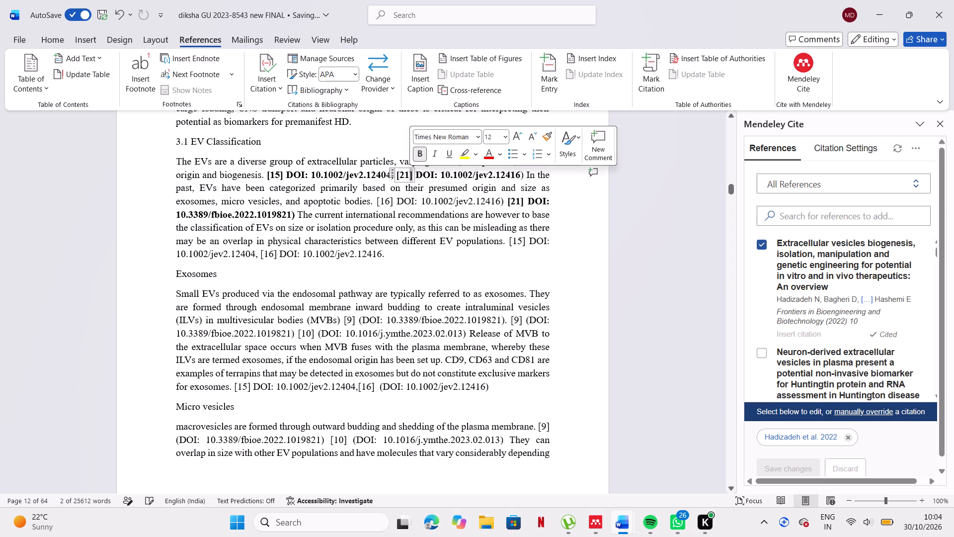
{"action": "double_click", "coordinate": [416, 175]}
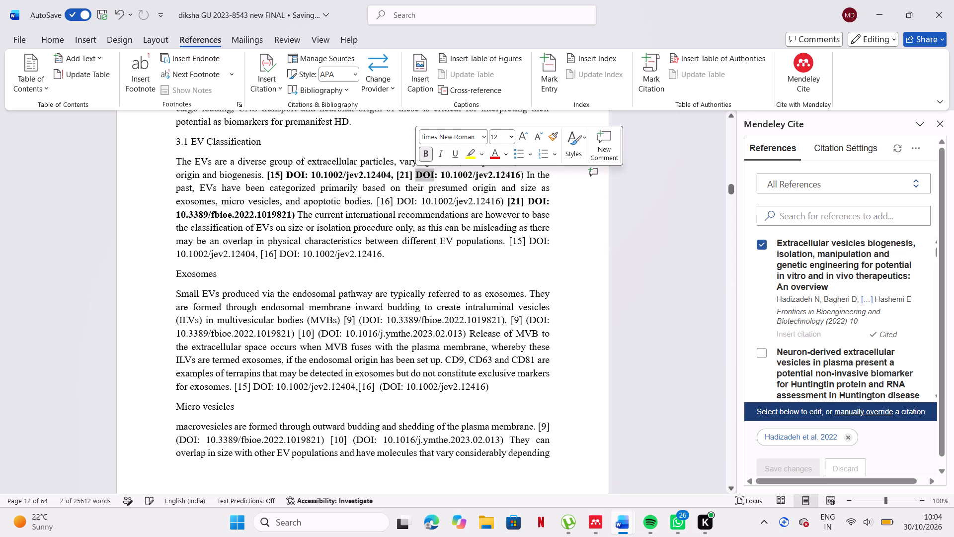
{"action": "left_click", "coordinate": [528, 174]}
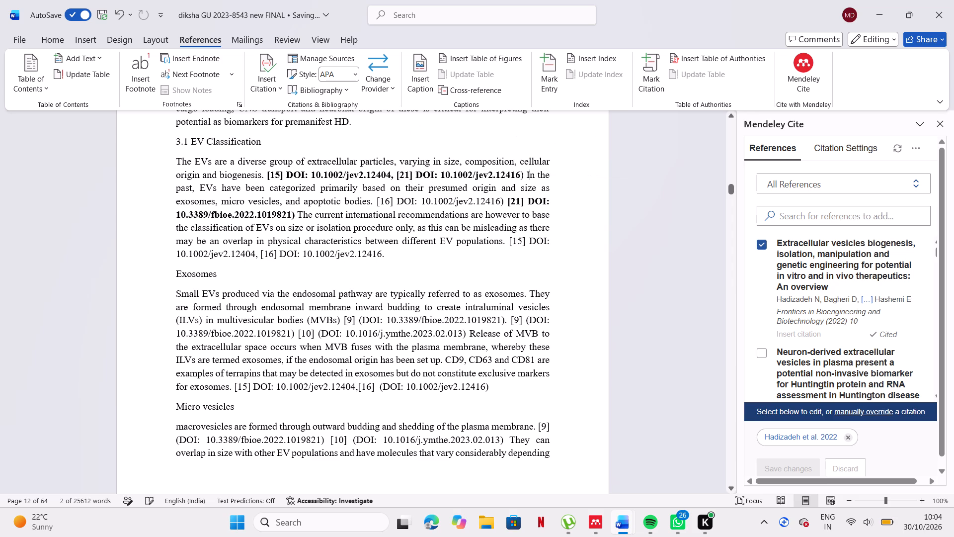
{"action": "key", "text": "BackSpace"}
{"action": "key", "text": "BackSpace"}
{"action": "key", "text": "BackSpace"}
{"action": "key", "text": "BackSpace"}
{"action": "key", "text": "BackSpace"}
{"action": "key", "text": "BackSpace"}
{"action": "key", "text": "BackSpace"}
{"action": "key", "text": "BackSpace"}
{"action": "key", "text": "BackSpace"}
{"action": "key", "text": "BackSpace"}
{"action": "key", "text": "BackSpace"}
{"action": "key", "text": "BackSpace"}
{"action": "key", "text": "BackSpace"}
{"action": "key", "text": "BackSpace"}
{"action": "key", "text": "BackSpace"}
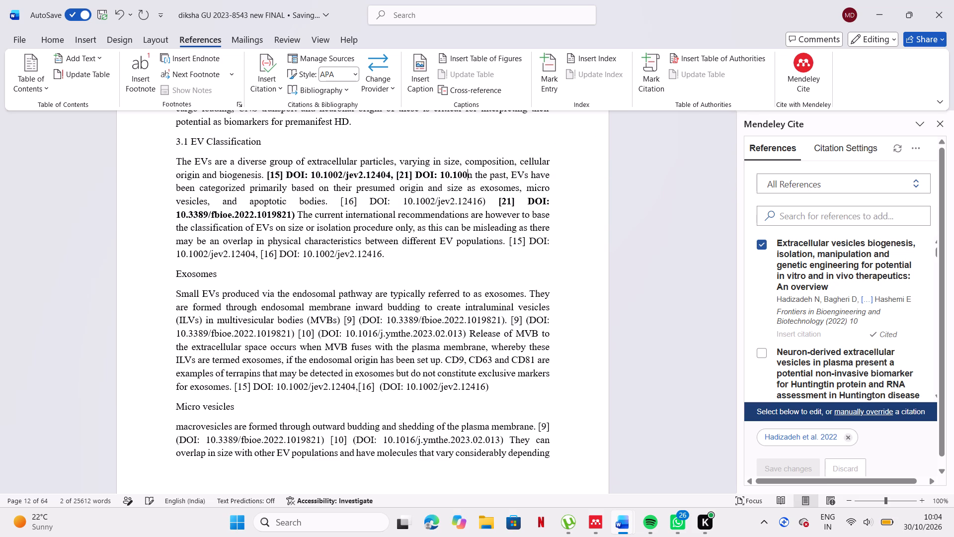
{"action": "key", "text": "BackSpace"}
{"action": "key", "text": "BackSpace"}
{"action": "key", "text": "BackSpace"}
{"action": "key", "text": "BackSpace"}
{"action": "key", "text": "BackSpace"}
{"action": "key", "text": "BackSpace"}
{"action": "key", "text": "BackSpace"}
{"action": "key", "text": "BackSpace"}
{"action": "key", "text": "BackSpace"}
{"action": "key", "text": "BackSpace"}
{"action": "key", "text": "BackSpace"}
{"action": "key", "text": "BackSpace"}
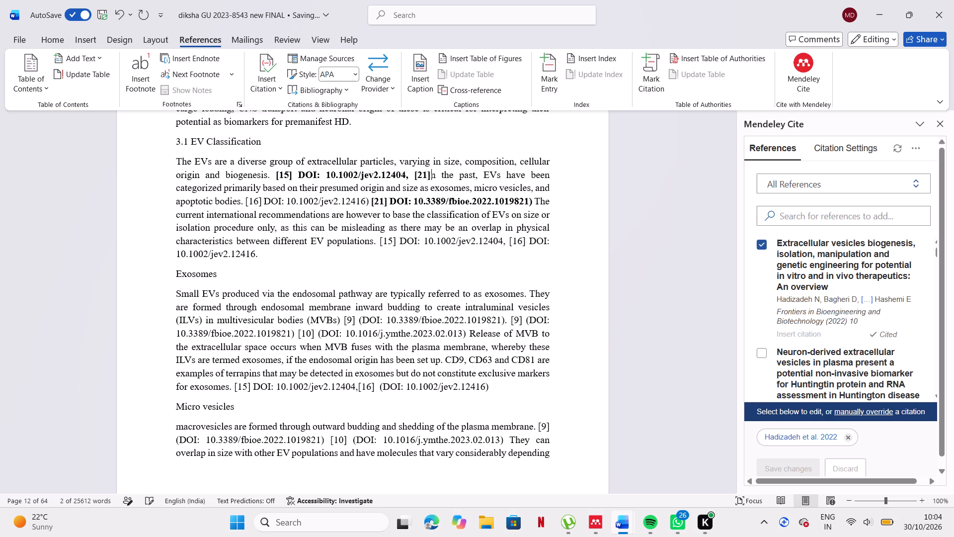
{"action": "key", "text": "BackSpace"}
{"action": "key", "text": "BackSpace"}
{"action": "key", "text": "BackSpace"}
{"action": "key", "text": "BackSpace"}
{"action": "key", "text": "BackSpace"}
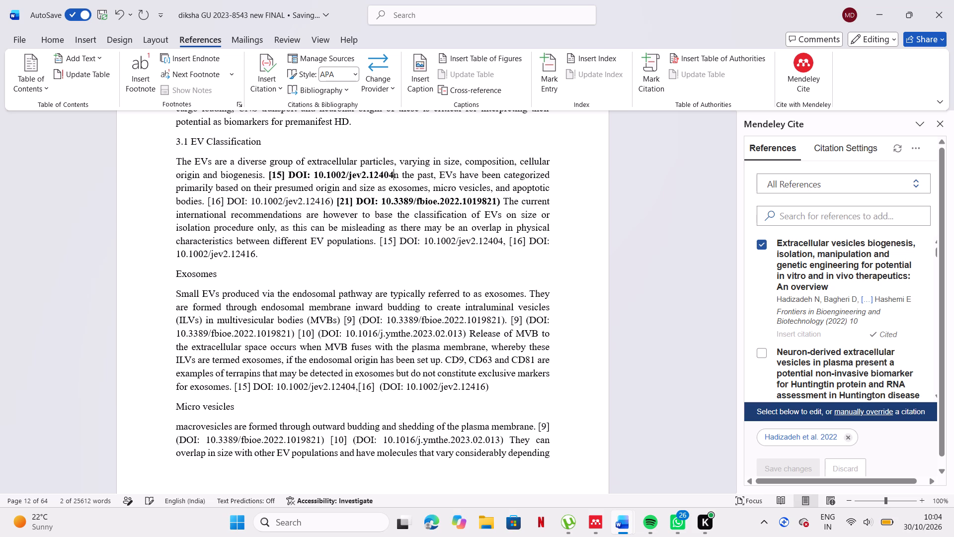
Restore the space and the word "in" before "the past" in section 3.1, without bold.
{"action": "key", "text": "space"}
{"action": "key", "text": "i"}
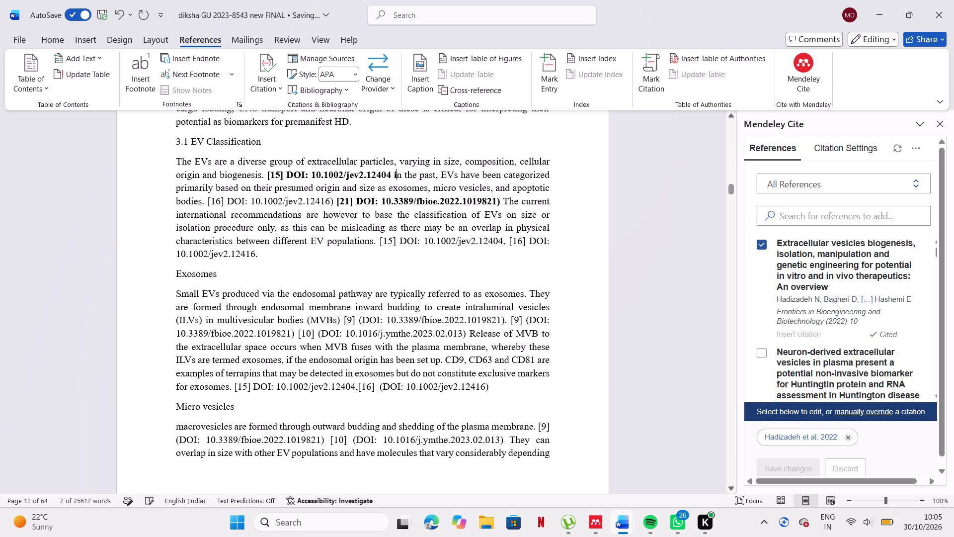
{"action": "key", "text": "BackSpace"}
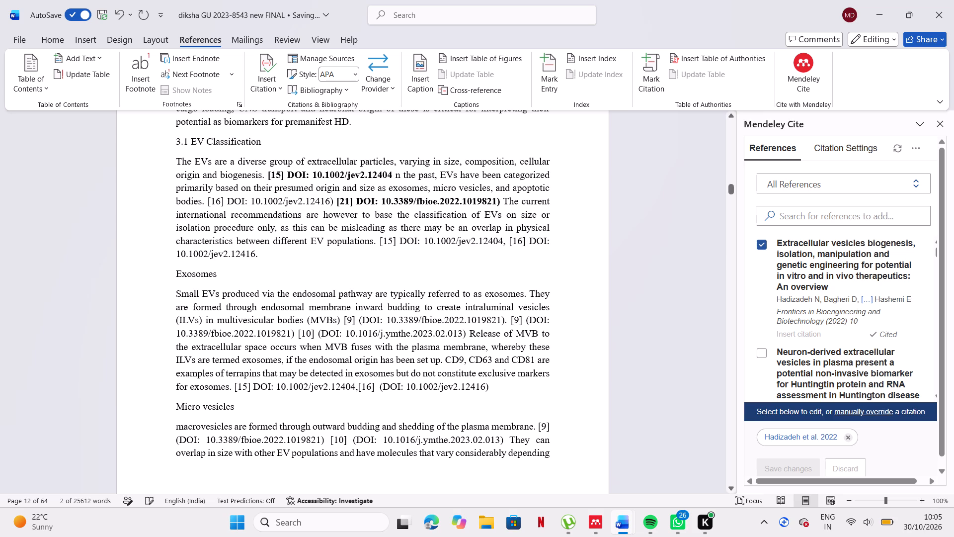
{"action": "left_click", "coordinate": [403, 170]}
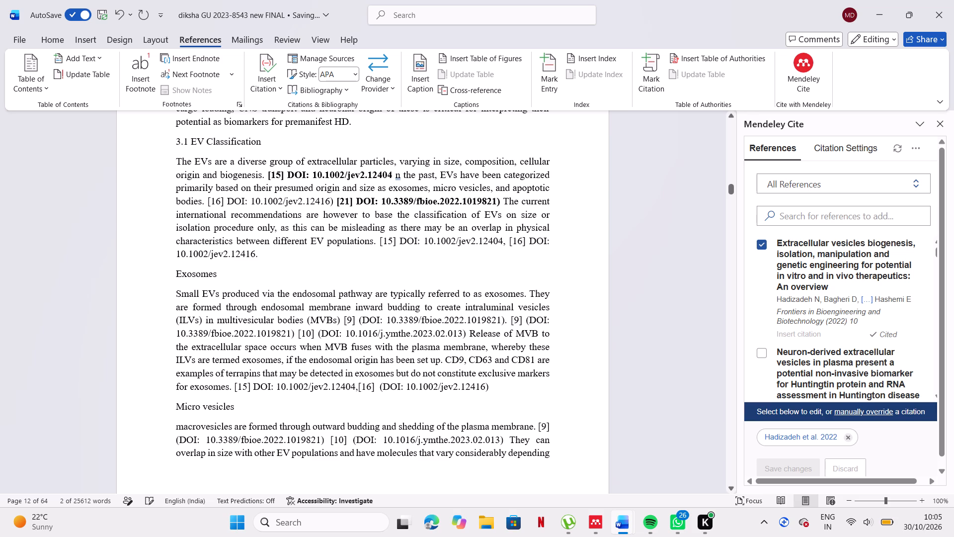
{"action": "left_click", "coordinate": [396, 177]}
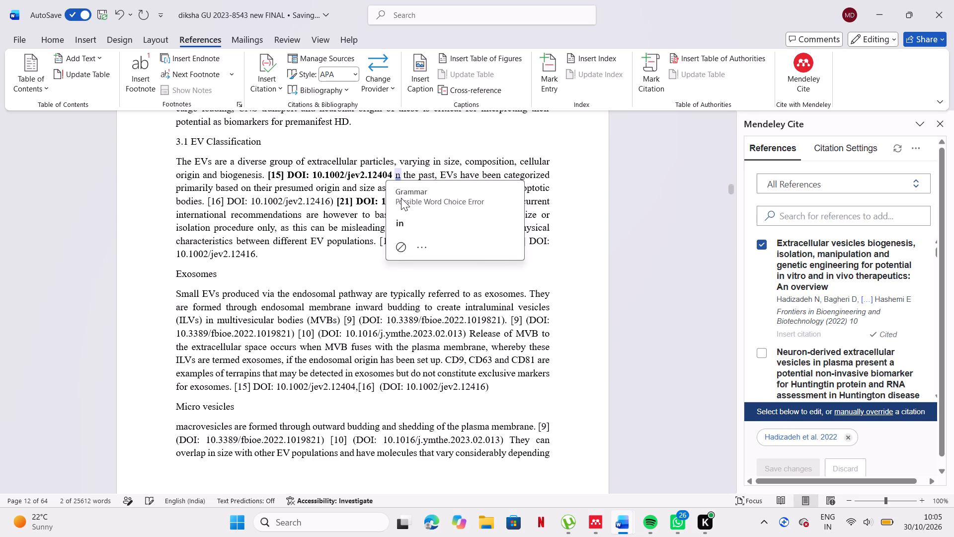
{"action": "left_click", "coordinate": [401, 221]}
{"action": "left_click", "coordinate": [438, 267]}
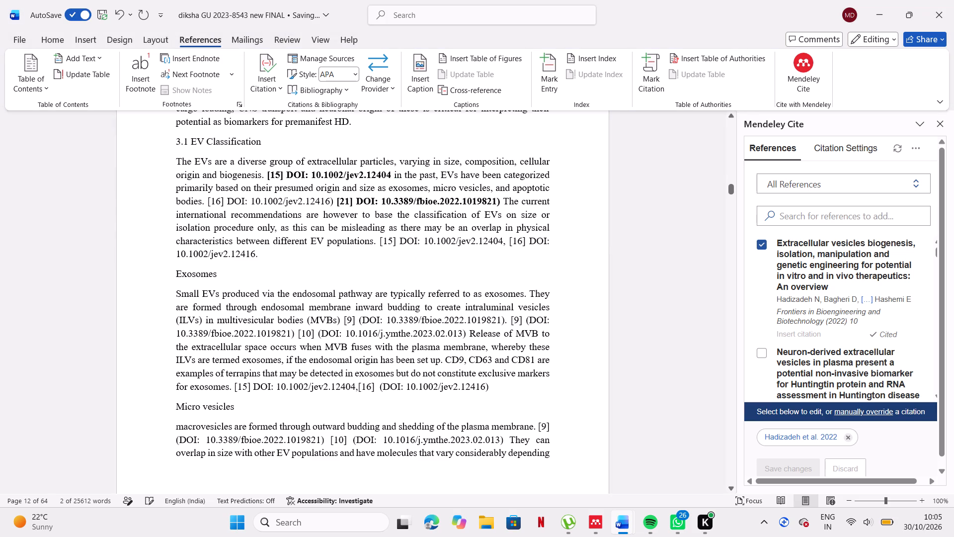
Bold the [15] and [16] citations with DOIs 10.1002/jev2.12404 and 10.1002/jev2.12416 after "different EV populations".
{"action": "left_click", "coordinate": [397, 242]}
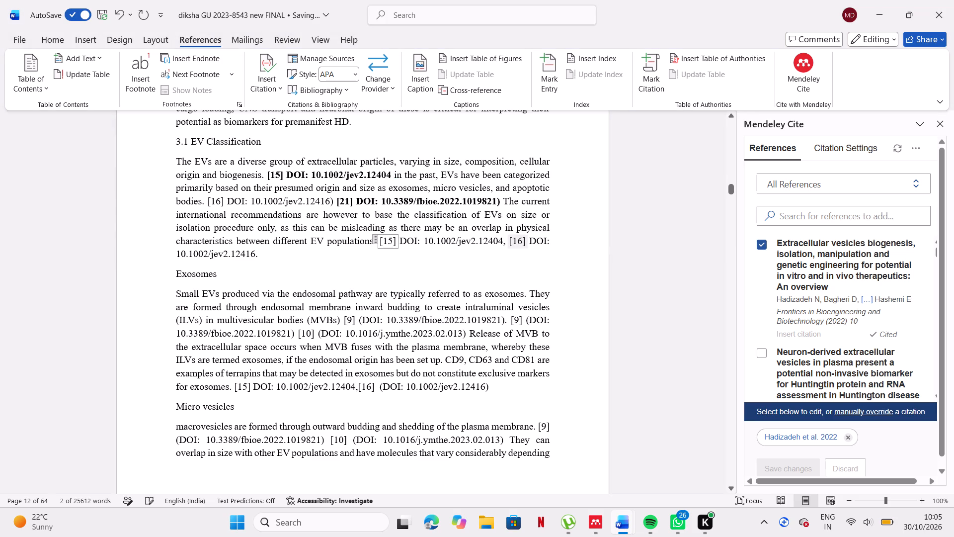
{"action": "left_click", "coordinate": [527, 239]}
{"action": "left_click_drag", "start_coordinate": [512, 268], "coordinate": [402, 204]}
{"action": "left_click_drag", "start_coordinate": [402, 204], "coordinate": [392, 237]}
{"action": "left_click", "coordinate": [392, 237]}
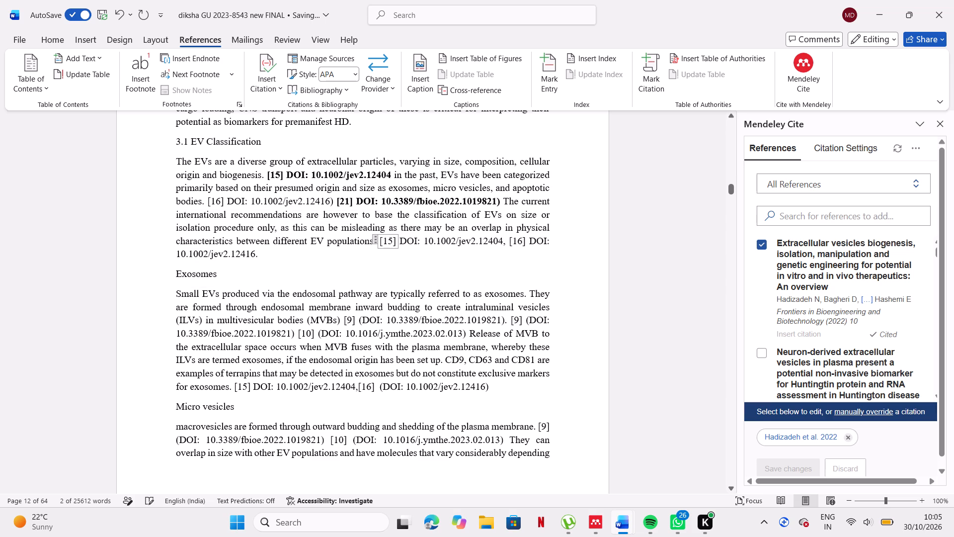
{"action": "left_click_drag", "start_coordinate": [382, 235], "coordinate": [325, 260]}
{"action": "left_click", "coordinate": [334, 239]}
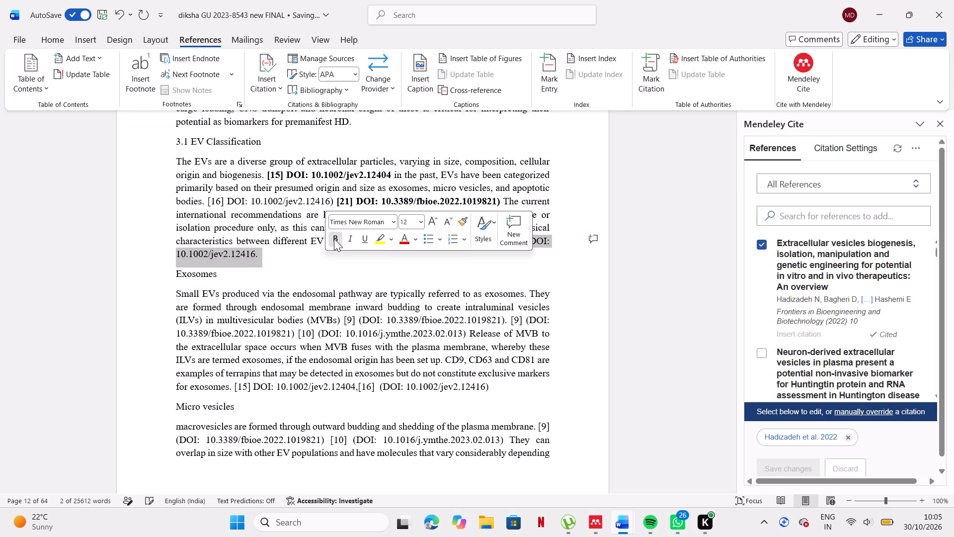
Delete the first of the two duplicate [9] citations with DOI 10.3389/fbioe.2022.1019821 after "multivesicular bodies (MVBs)" under Exosomes.
{"action": "left_click", "coordinate": [345, 317]}
{"action": "left_click_drag", "start_coordinate": [345, 317], "coordinate": [498, 320]}
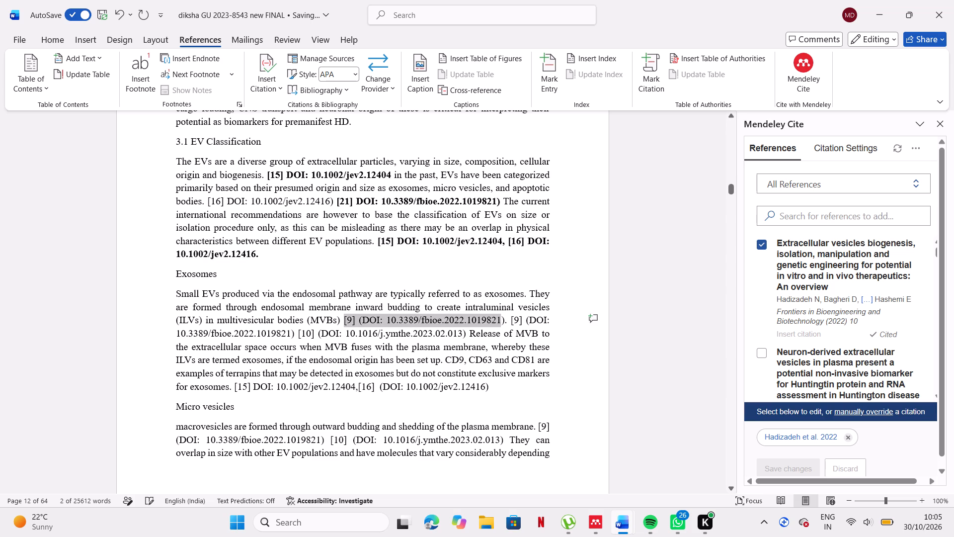
{"action": "left_click_drag", "start_coordinate": [498, 320], "coordinate": [504, 320]}
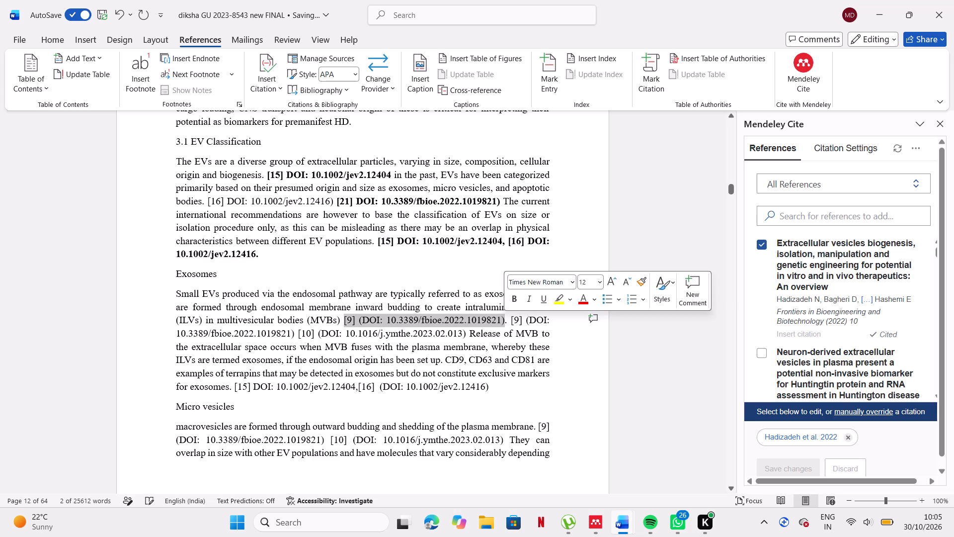
{"action": "key", "text": "BackSpace"}
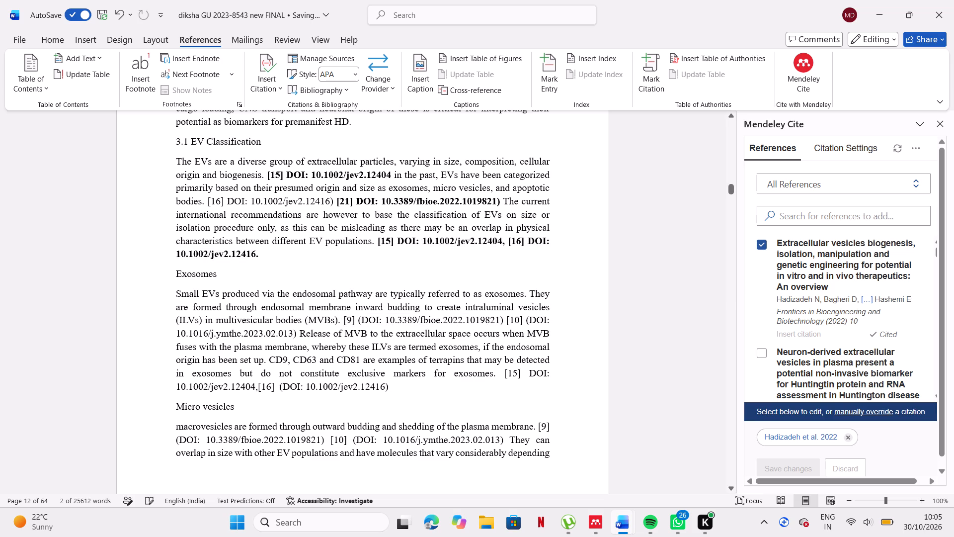
Replace the typed [9] after "(MVBs)." with the Mendeley citation for "Extracellular vesicles biogenesis, isolation, manipulation and genetic engineering", removing the DOI's opening parenthesis.
{"action": "left_click", "coordinate": [360, 318]}
{"action": "key", "text": "BackSpace"}
{"action": "key", "text": "BackSpace"}
{"action": "key", "text": "BackSpace"}
{"action": "key", "text": "BackSpace"}
{"action": "key", "text": "BackSpace"}
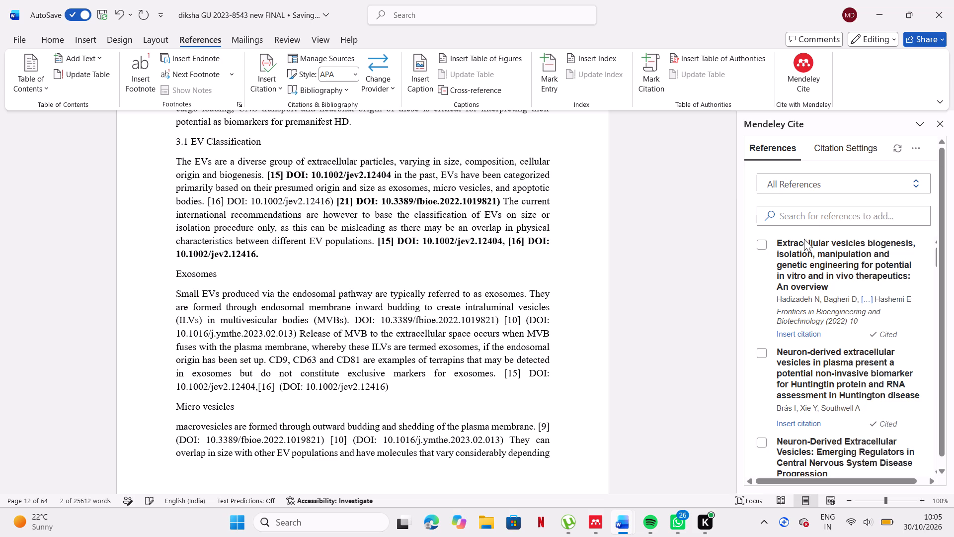
{"action": "scroll", "coordinate": [817, 275], "scroll_direction": "up", "scroll_amount": 9}
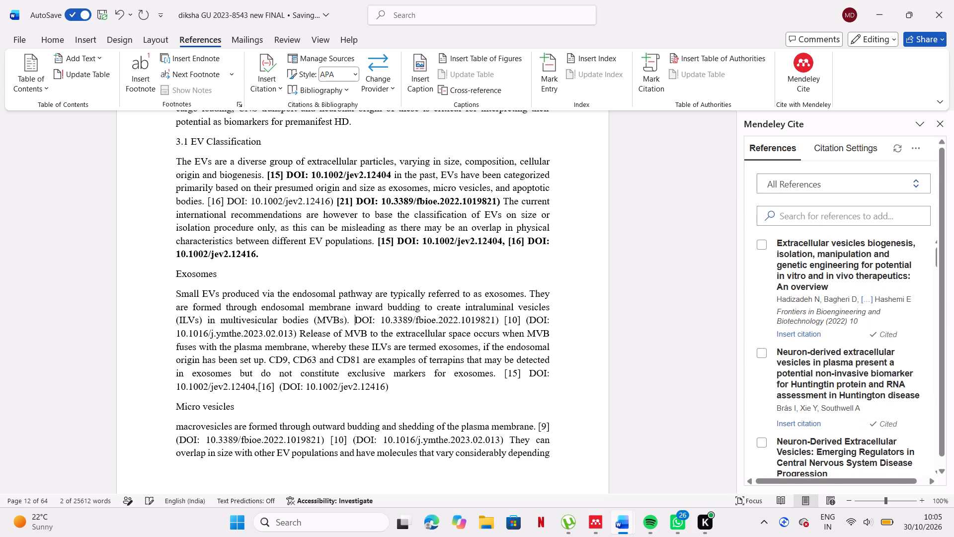
{"action": "scroll", "coordinate": [817, 275], "scroll_direction": "up", "scroll_amount": 1}
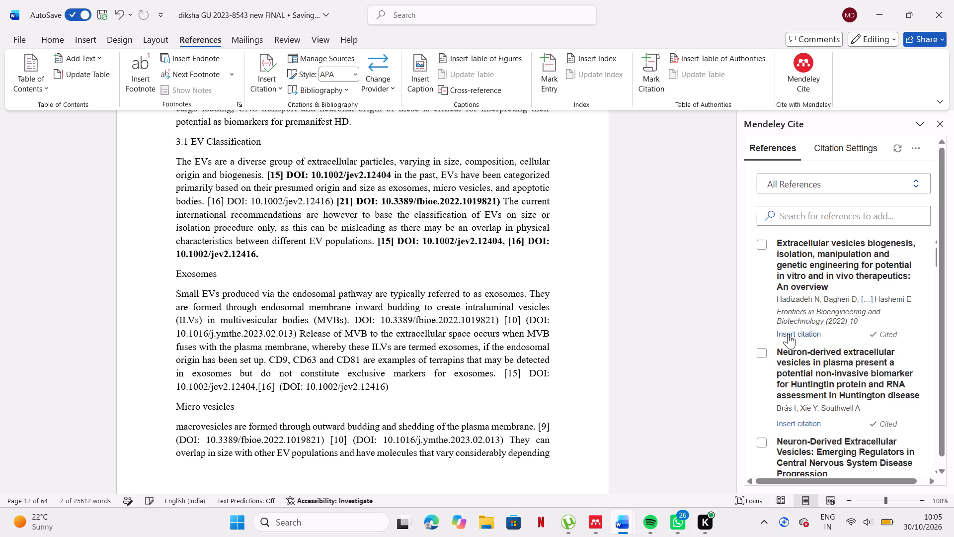
{"action": "double_click", "coordinate": [901, 156]}
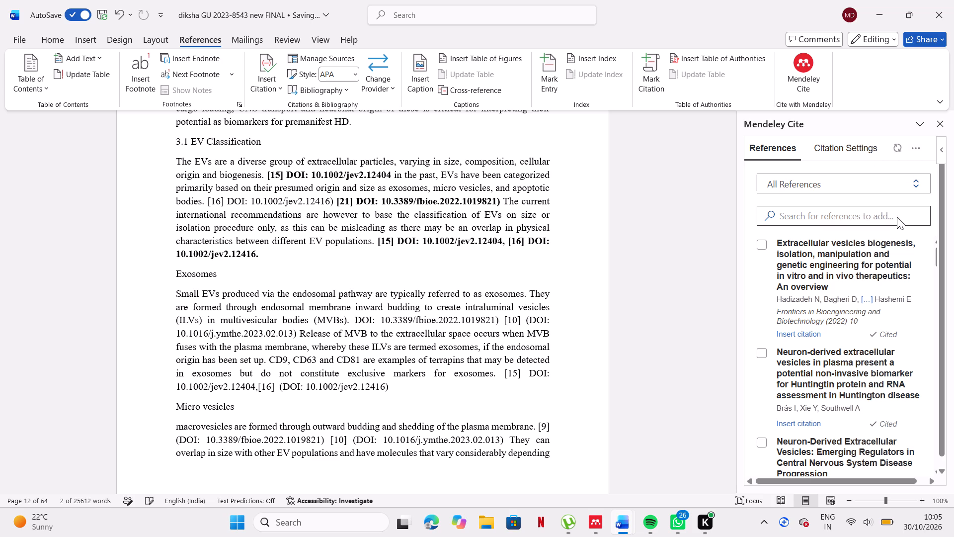
{"action": "left_click", "coordinate": [801, 336]}
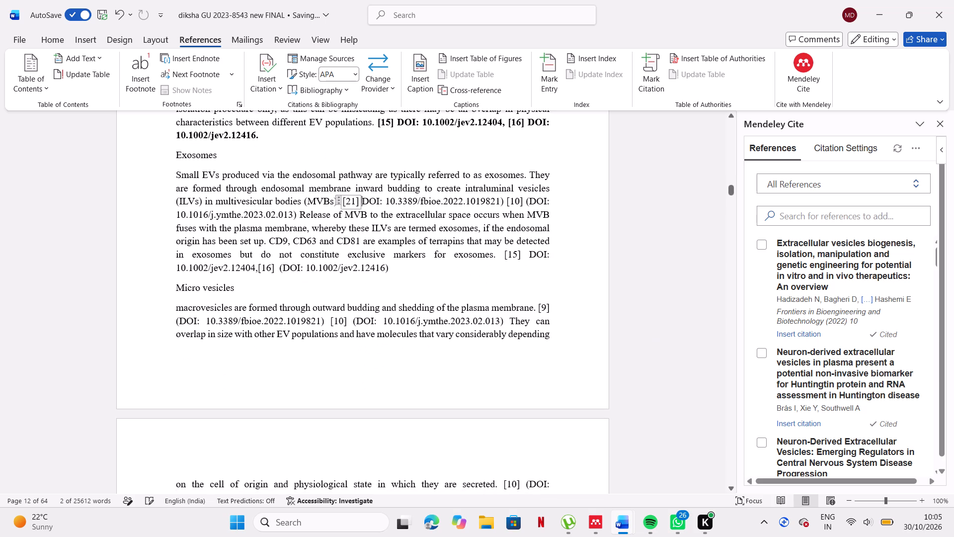
Bold the [21] citation with DOI 10.3389/fbioe.2022.1019821 under Exosomes and replace its closing parenthesis with a comma.
{"action": "left_click_drag", "start_coordinate": [339, 201], "coordinate": [505, 208]}
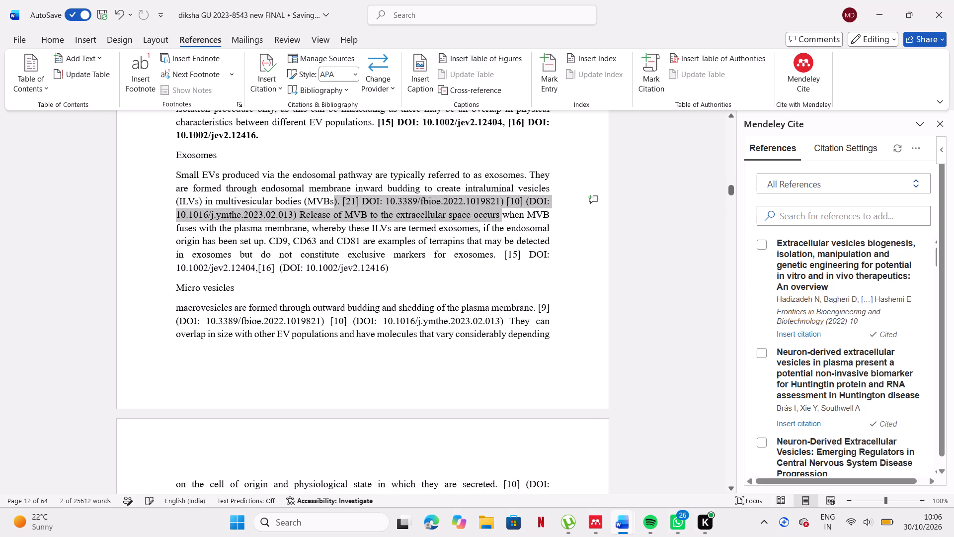
{"action": "left_click_drag", "start_coordinate": [505, 208], "coordinate": [501, 204]}
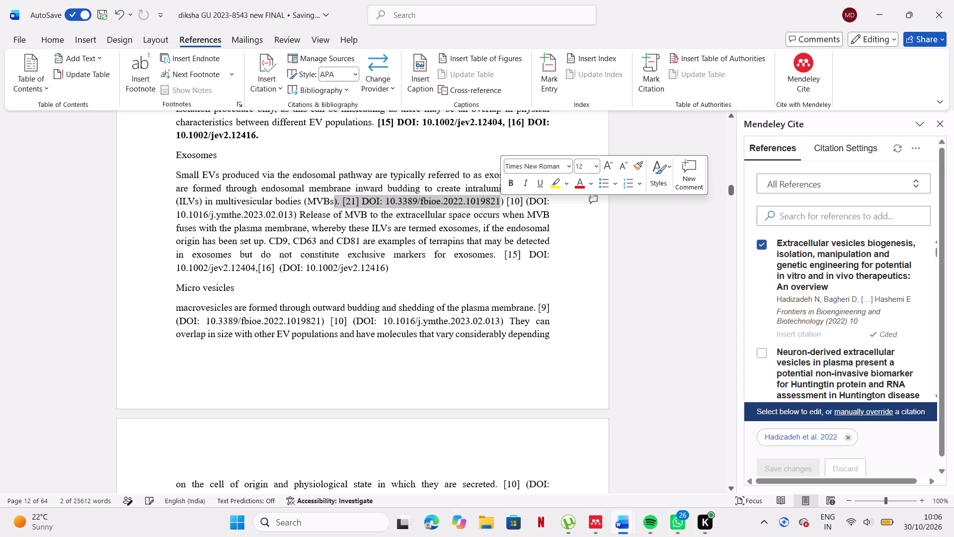
{"action": "left_click", "coordinate": [341, 196]}
{"action": "left_click", "coordinate": [341, 196]}
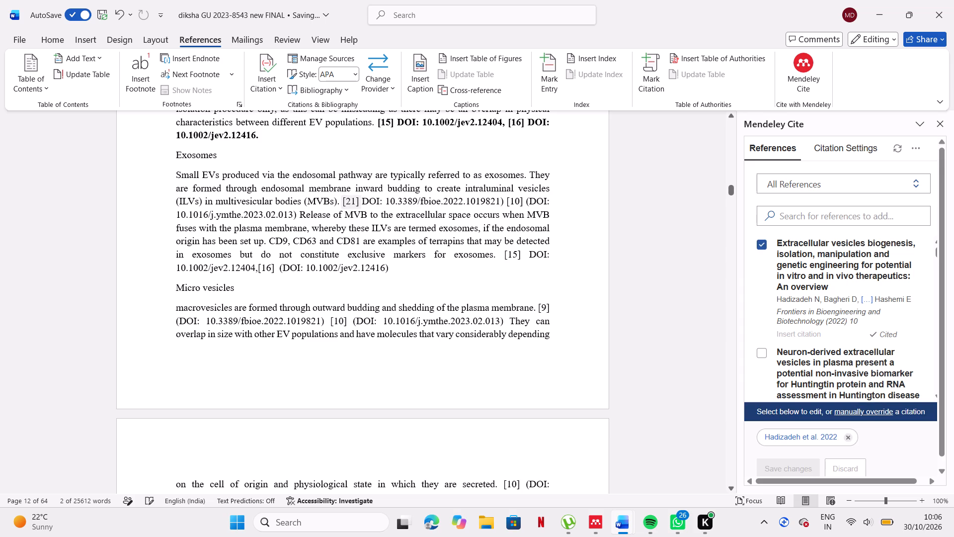
{"action": "left_click_drag", "start_coordinate": [341, 196], "coordinate": [504, 203]}
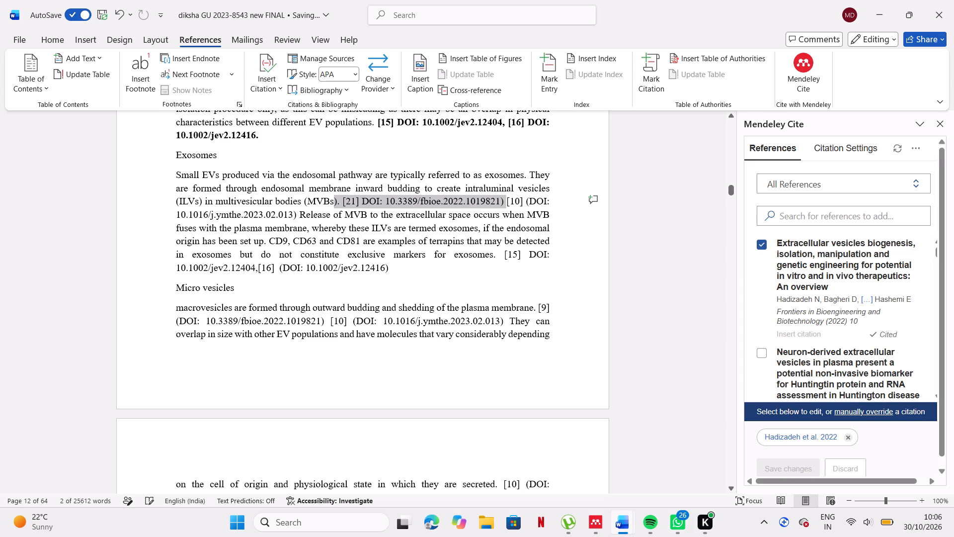
{"action": "left_click_drag", "start_coordinate": [504, 203], "coordinate": [505, 203]}
{"action": "left_click", "coordinate": [346, 206]}
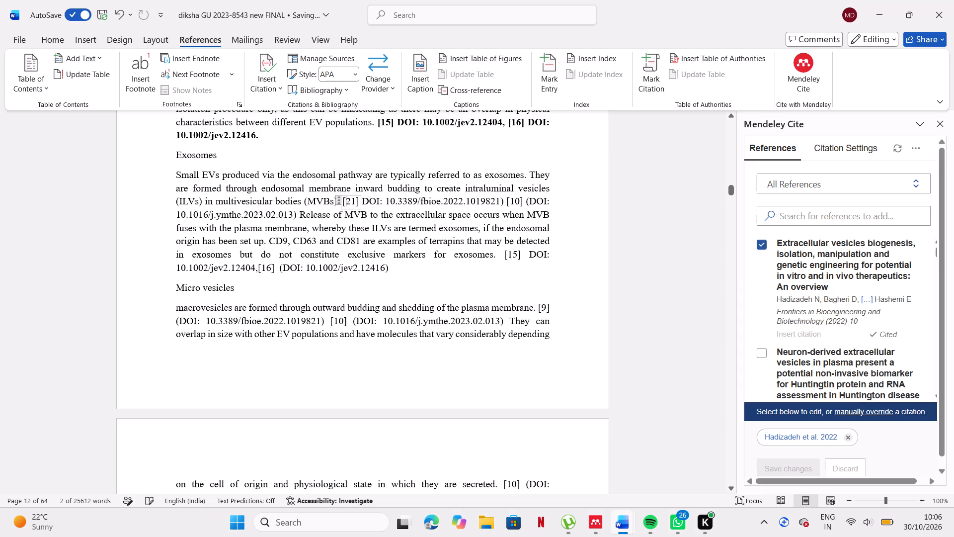
{"action": "left_click_drag", "start_coordinate": [343, 201], "coordinate": [494, 201]}
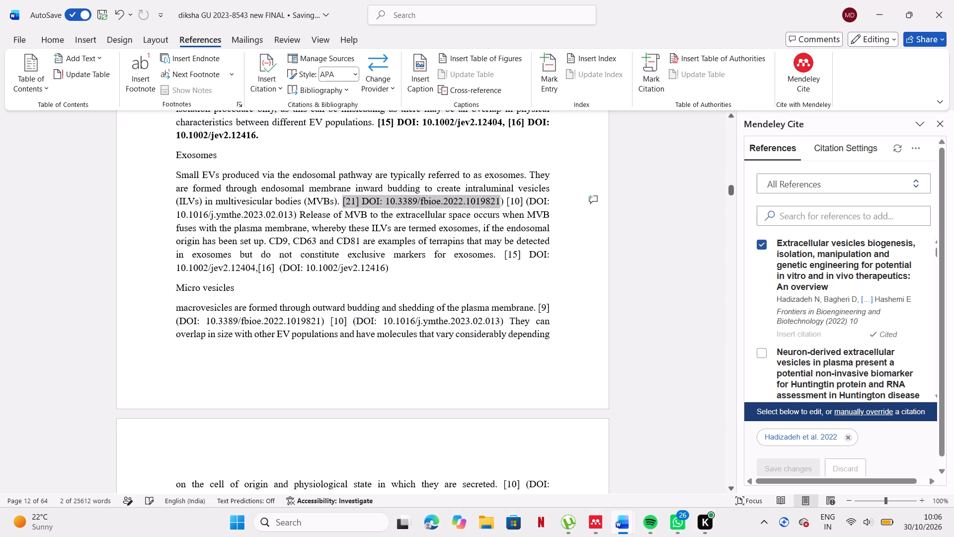
{"action": "left_click_drag", "start_coordinate": [494, 201], "coordinate": [499, 201]}
{"action": "left_click", "coordinate": [508, 181]}
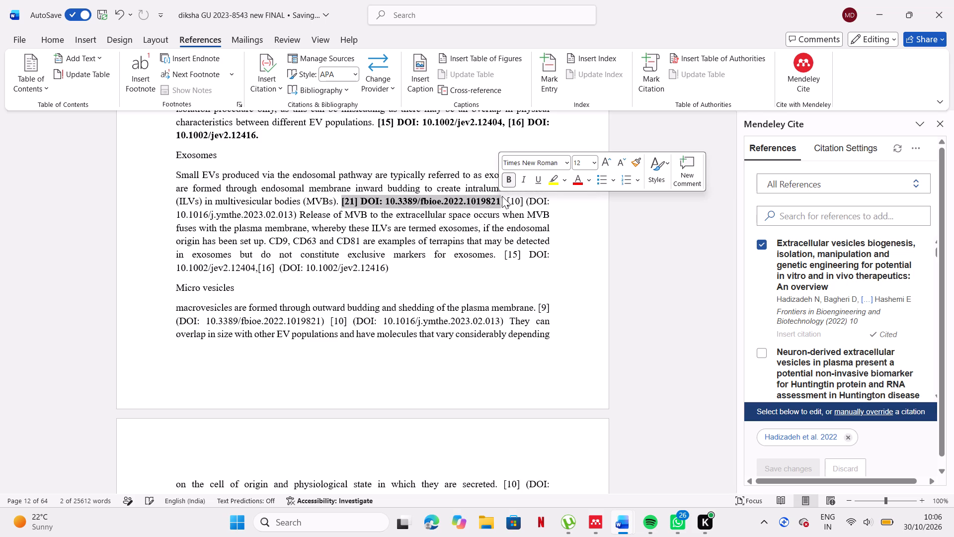
{"action": "left_click", "coordinate": [505, 201]}
{"action": "key", "text": "BackSpace"}
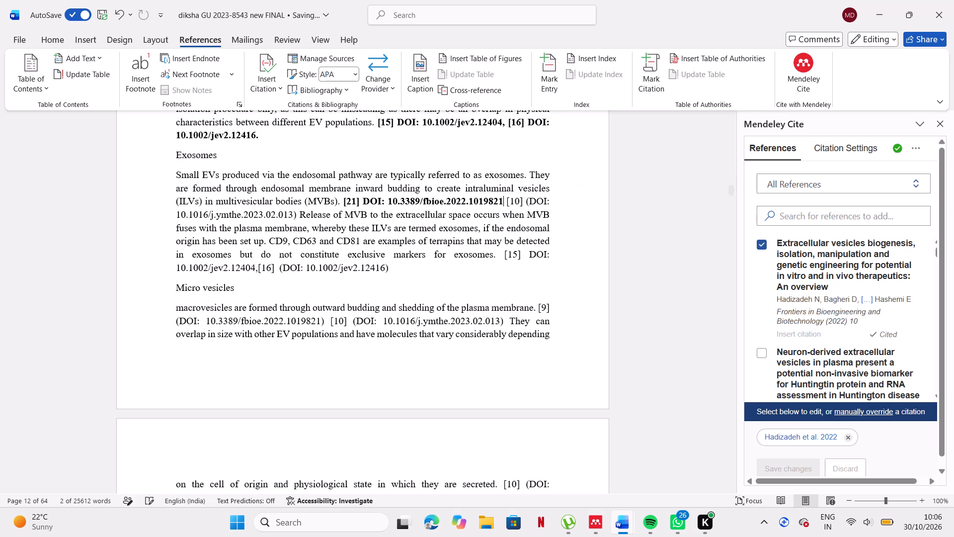
{"action": "key", "text": "comma"}
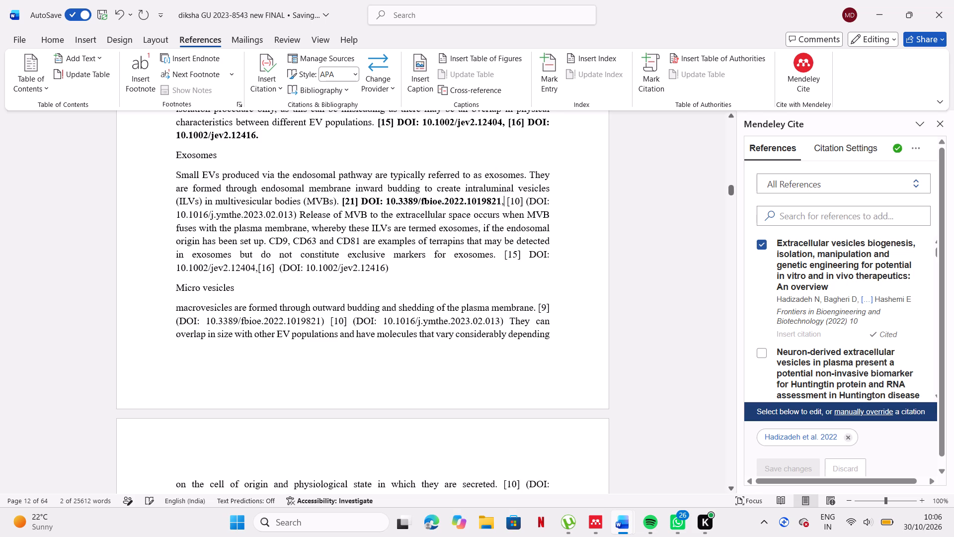
Copy DOI 10.1016/j.ymthe.2023.02.013 from the Exosomes paragraph and add its reference to the Mendeley Reference Manager library by identifier lookup.
{"action": "scroll", "coordinate": [502, 337], "scroll_direction": "down", "scroll_amount": 1}
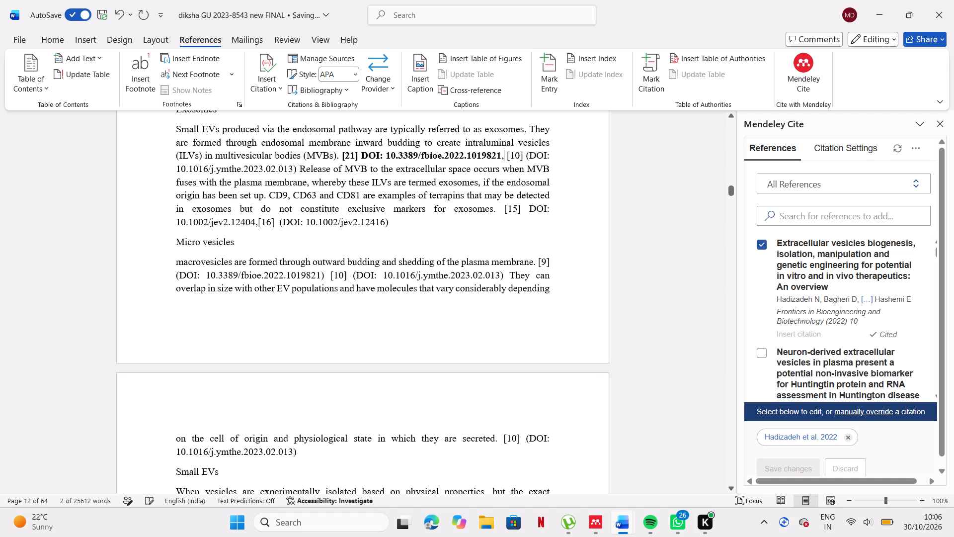
{"action": "left_click", "coordinate": [555, 261]}
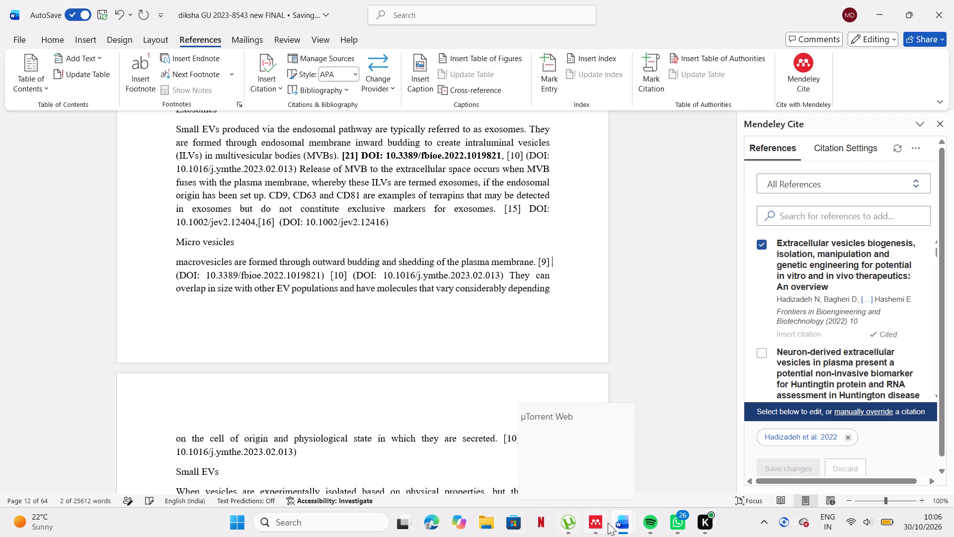
{"action": "left_click_drag", "start_coordinate": [531, 153], "coordinate": [519, 169]}
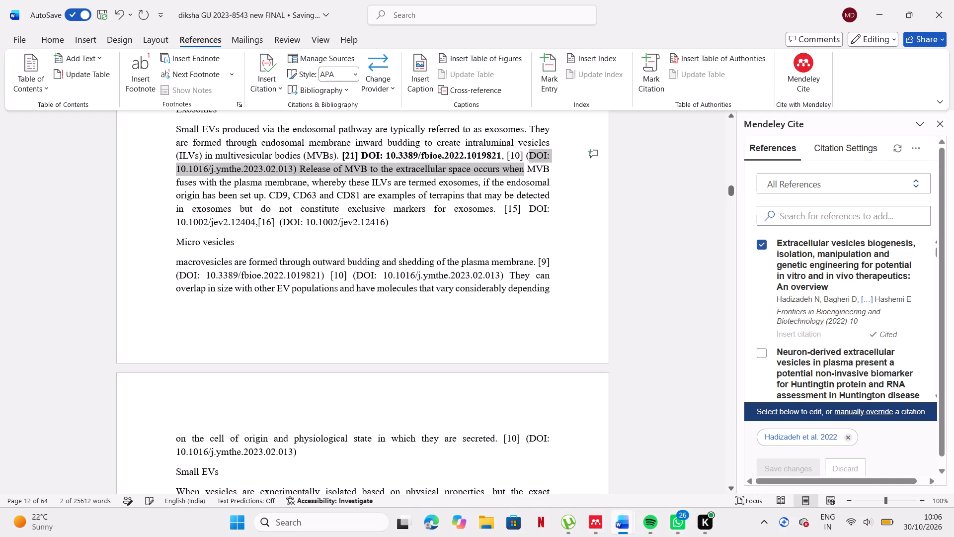
{"action": "left_click_drag", "start_coordinate": [519, 169], "coordinate": [290, 173]}
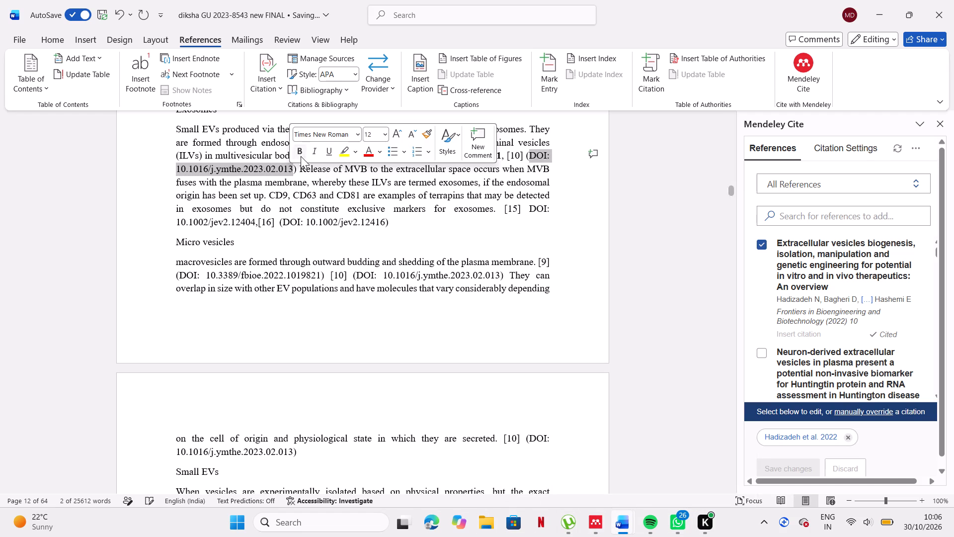
{"action": "key", "text": "ctrl+c"}
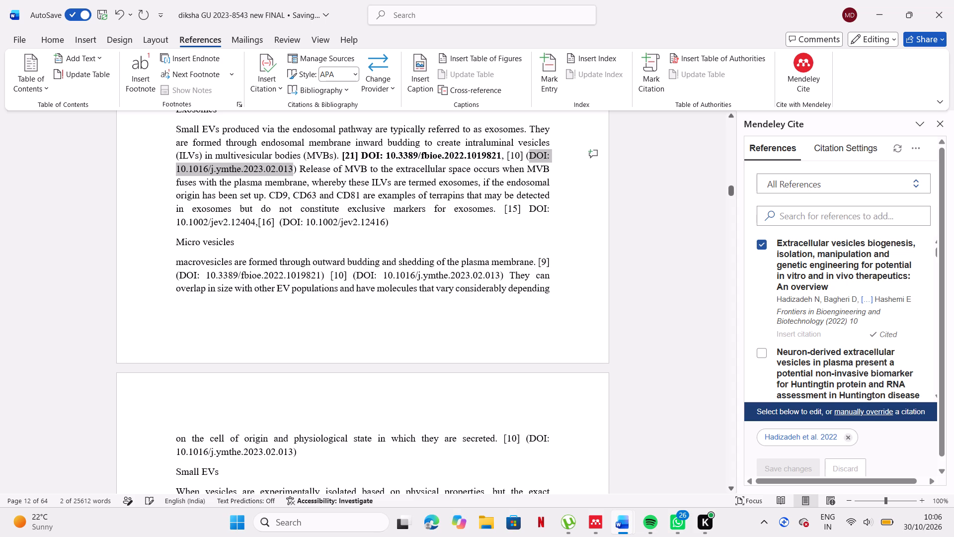
{"action": "left_click", "coordinate": [600, 531]}
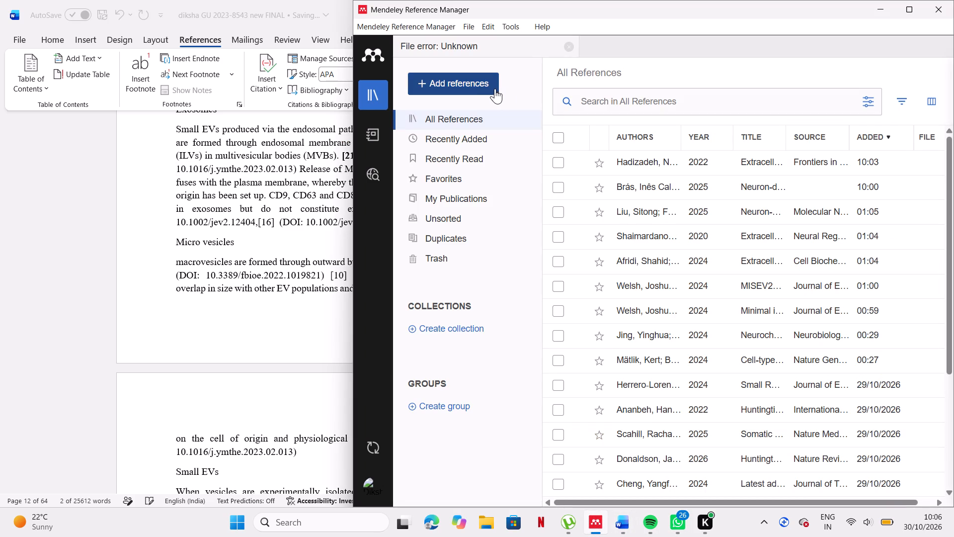
{"action": "left_click", "coordinate": [486, 87]}
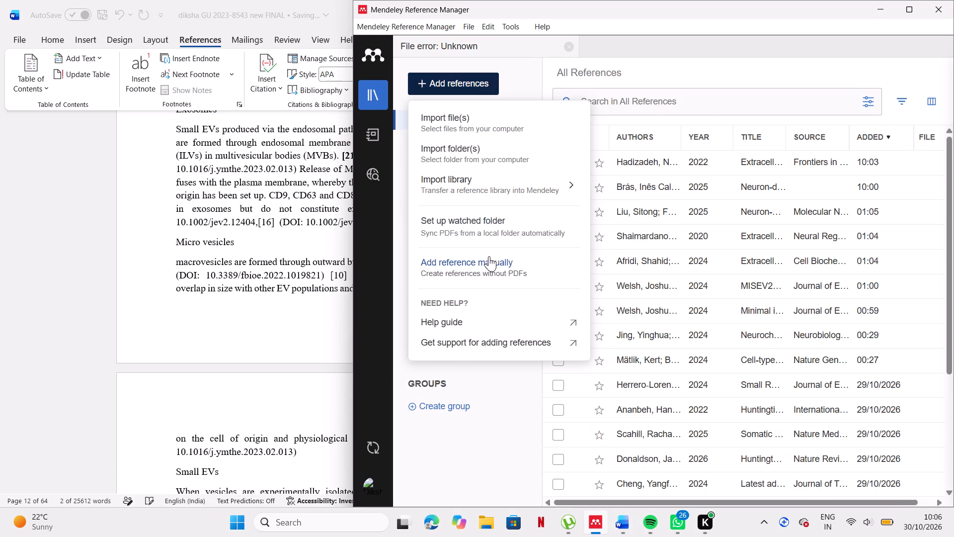
{"action": "left_click", "coordinate": [489, 256]}
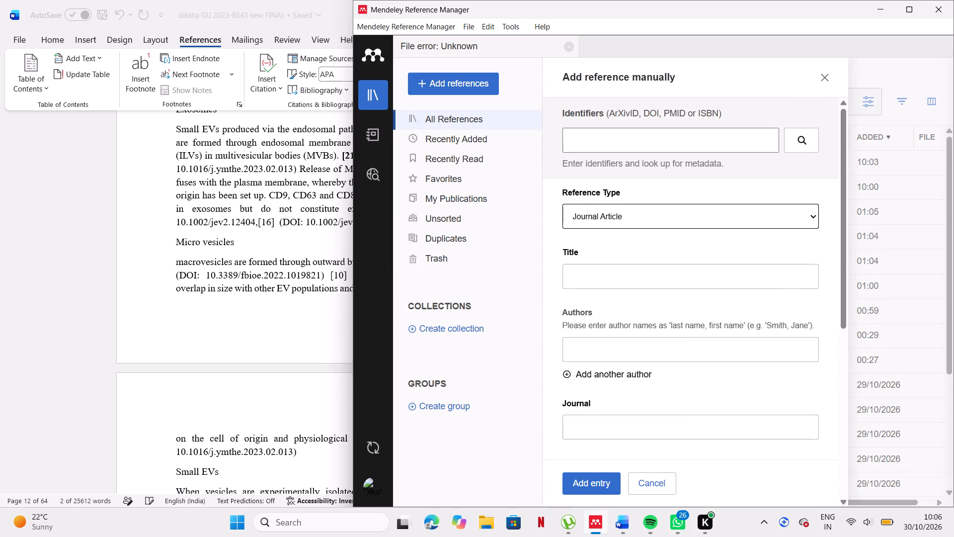
{"action": "left_click", "coordinate": [614, 141]}
{"action": "key", "text": "ctrl+v"}
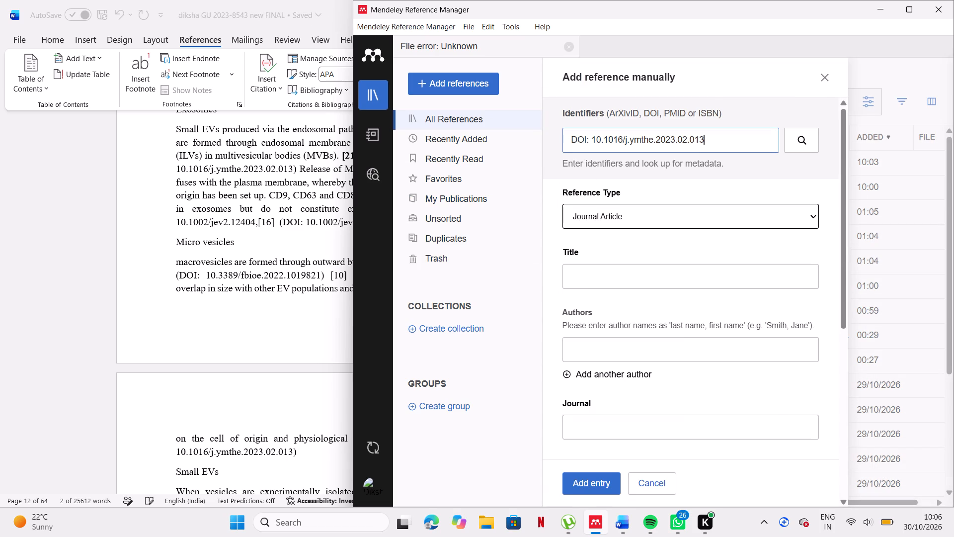
{"action": "left_click", "coordinate": [593, 140]}
{"action": "key", "text": "BackSpace"}
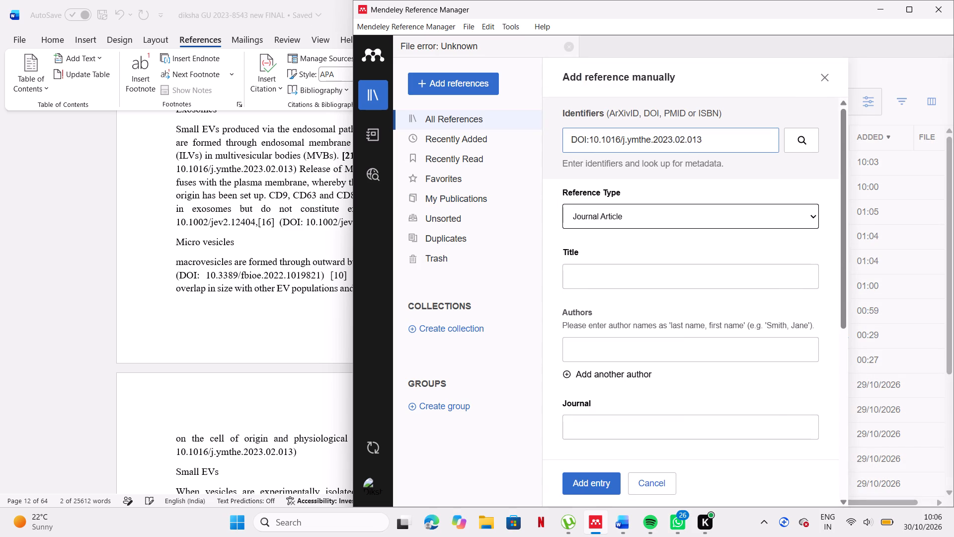
{"action": "key", "text": "BackSpace"}
{"action": "key", "text": "BackSpace"}
{"action": "key", "text": "BackSpace"}
{"action": "key", "text": "BackSpace"}
{"action": "key", "text": "BackSpace"}
{"action": "key", "text": "Return"}
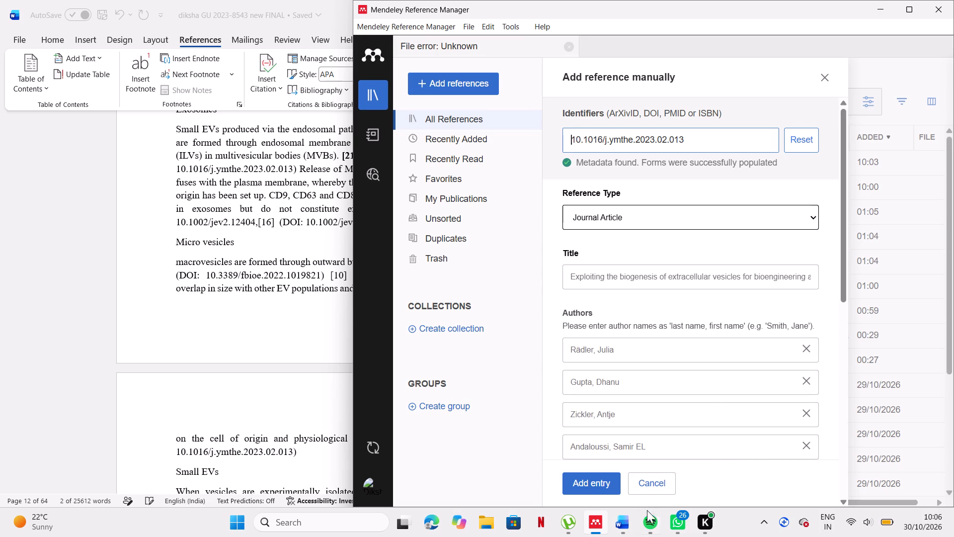
{"action": "left_click", "coordinate": [568, 483]}
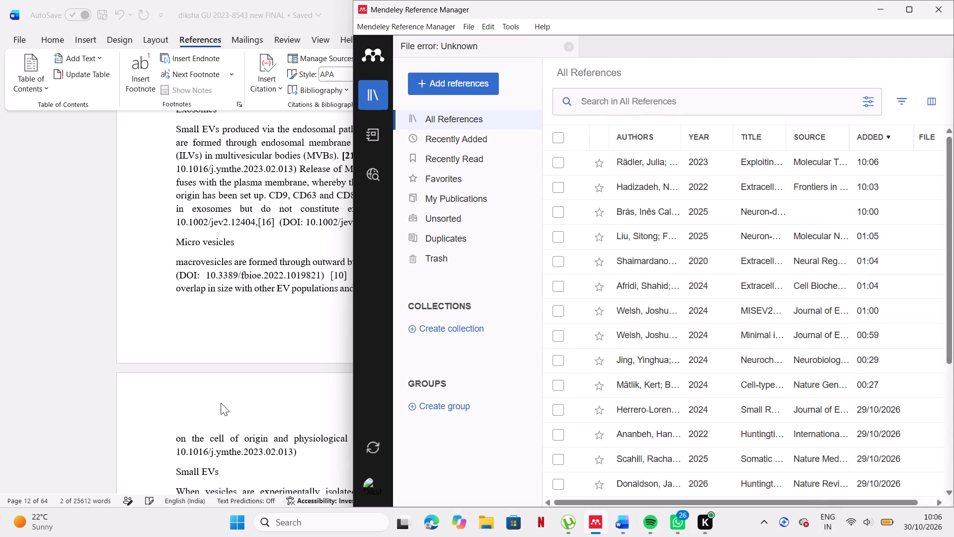
In Word, replace the typed [9] after "plasma membrane." under Micro vesicles with the Mendeley citation for "Extracellular vesicles biogenesis, isolation, manipulation and genetic engineering".
{"action": "left_click", "coordinate": [234, 384]}
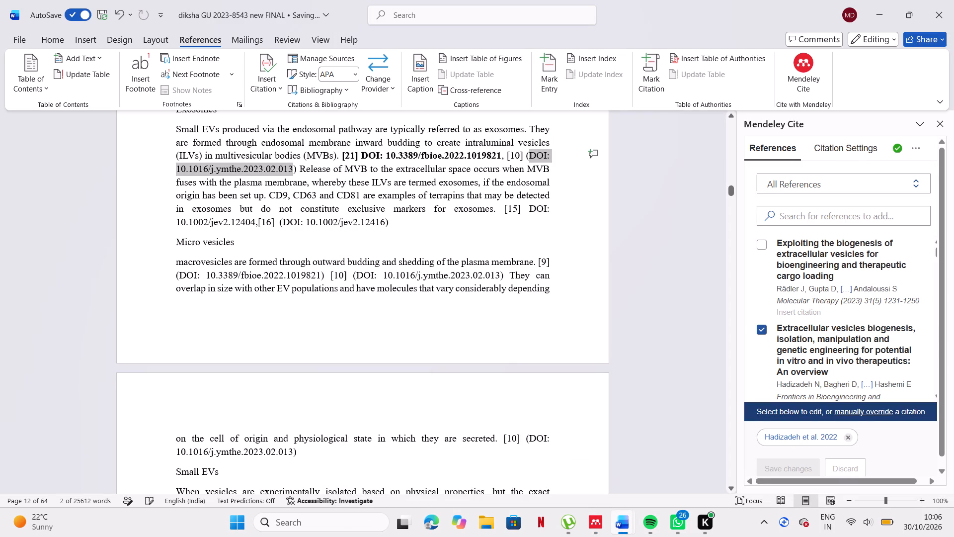
{"action": "left_click", "coordinate": [755, 334]}
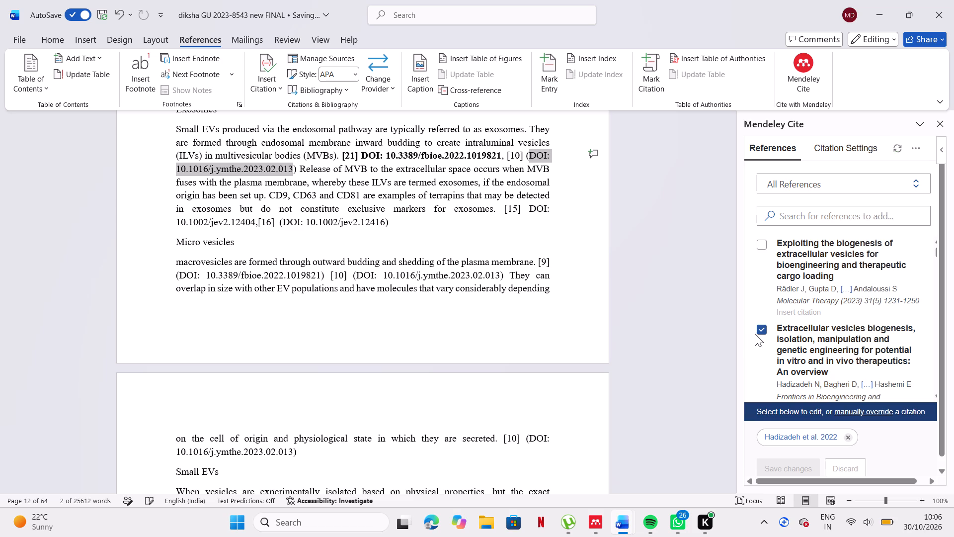
{"action": "left_click", "coordinate": [768, 330]}
{"action": "left_click", "coordinate": [665, 320]}
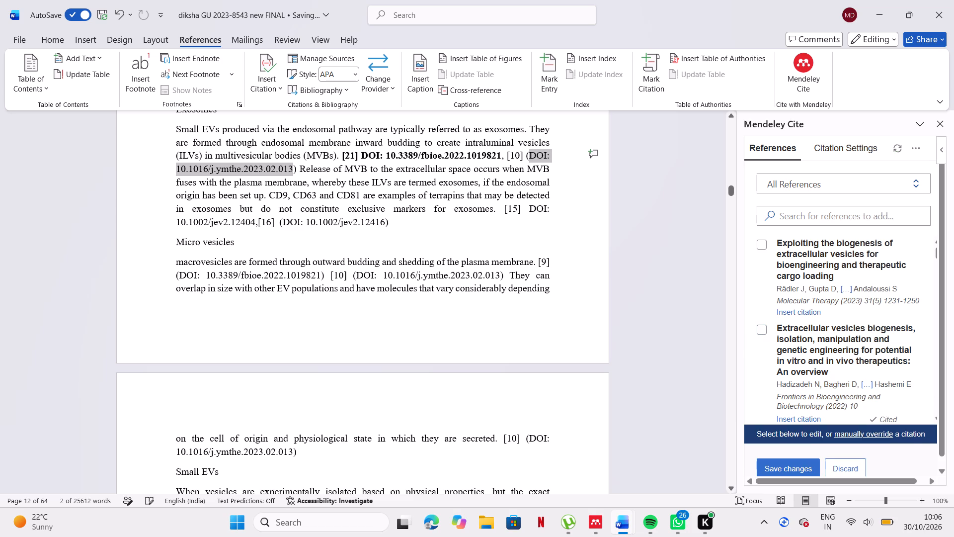
{"action": "left_click", "coordinate": [830, 469]}
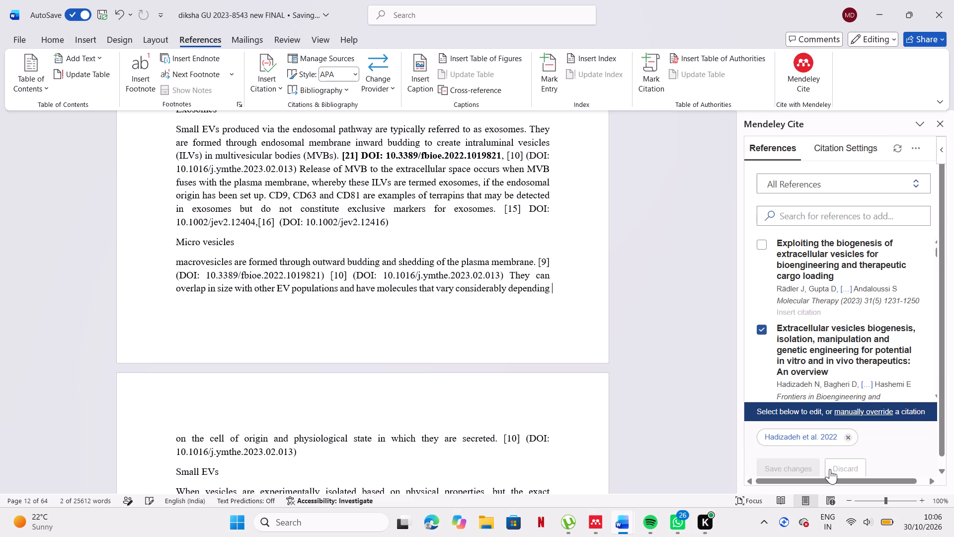
{"action": "left_click", "coordinate": [766, 331]}
{"action": "left_click", "coordinate": [649, 270]}
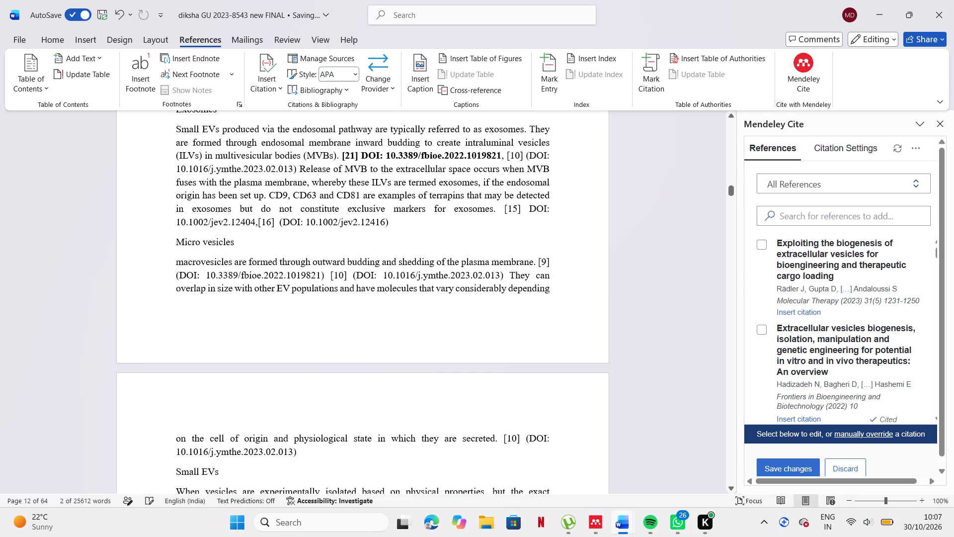
{"action": "left_click", "coordinate": [547, 260]}
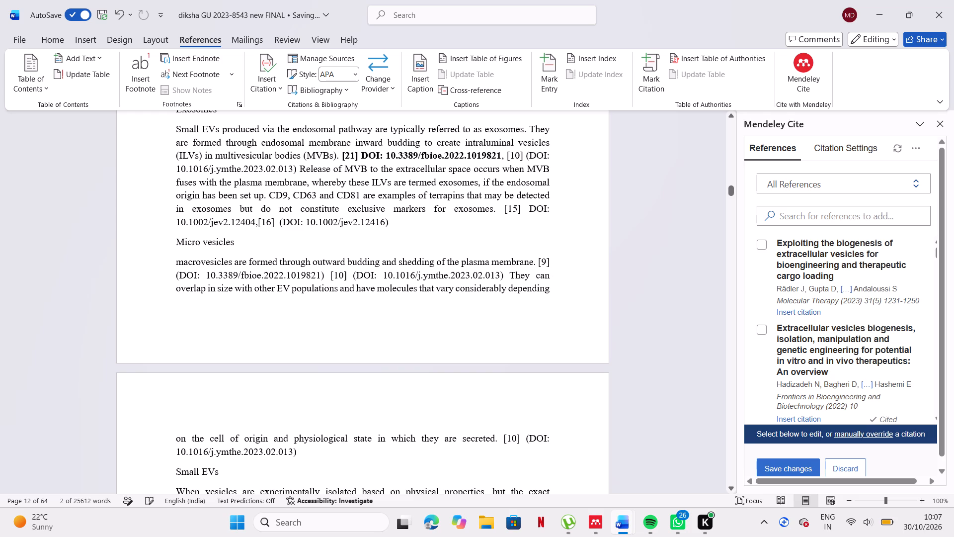
{"action": "left_click", "coordinate": [552, 260]}
{"action": "key", "text": "BackSpace"}
{"action": "key", "text": "BackSpace"}
{"action": "key", "text": "BackSpace"}
{"action": "key", "text": "BackSpace"}
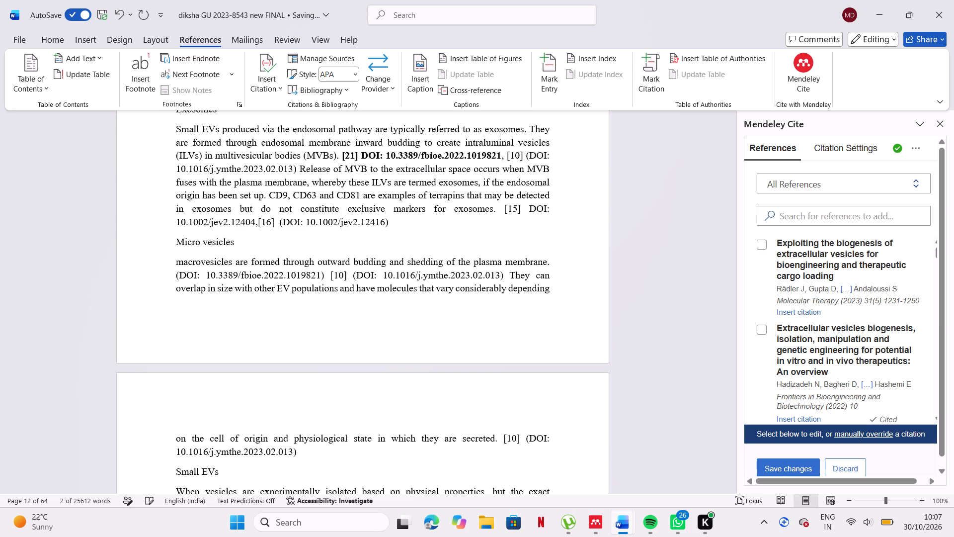
{"action": "left_click", "coordinate": [795, 422]}
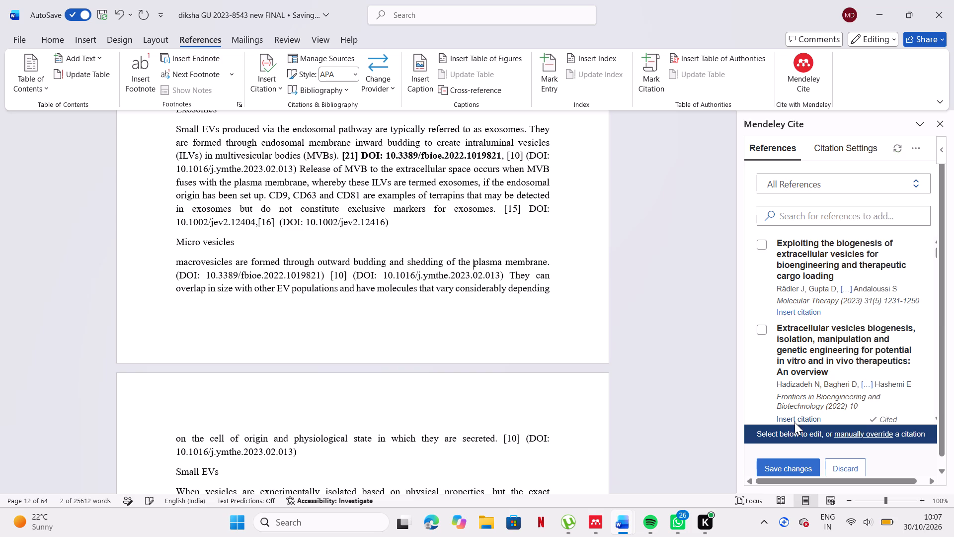
Replace the typed [10] before DOI 10.1016/j.ymthe.2023.02.013 under Micro vesicles with the Mendeley citation for "Exploiting the biogenesis of extracellular vesicles".
{"action": "scroll", "coordinate": [792, 372], "scroll_direction": "down", "scroll_amount": 1}
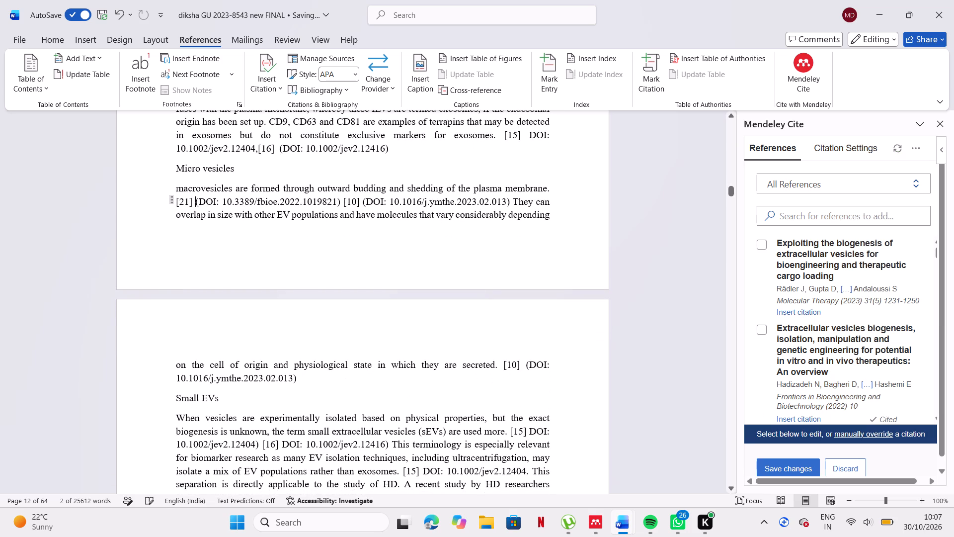
{"action": "scroll", "coordinate": [792, 372], "scroll_direction": "down", "scroll_amount": 1}
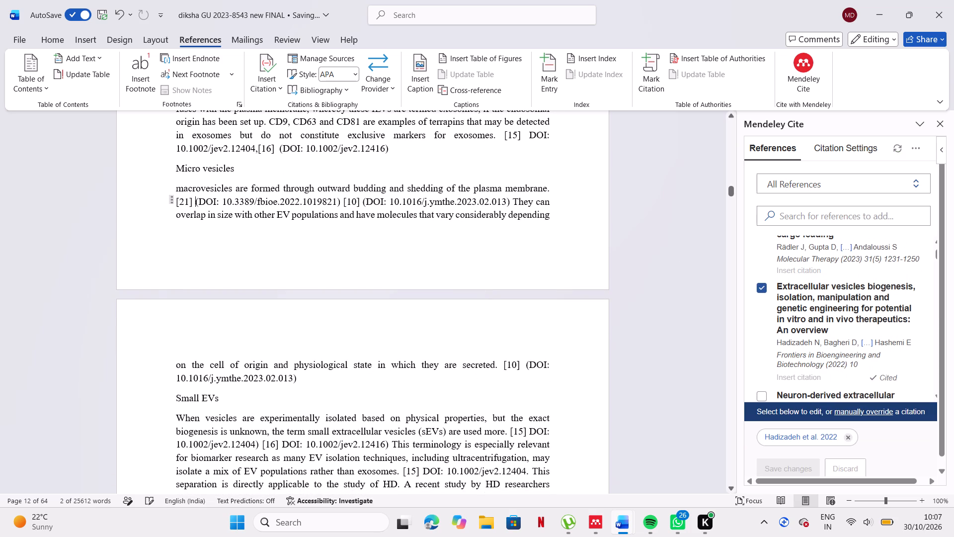
{"action": "left_click", "coordinate": [364, 202]}
{"action": "key", "text": "BackSpace"}
{"action": "key", "text": "BackSpace"}
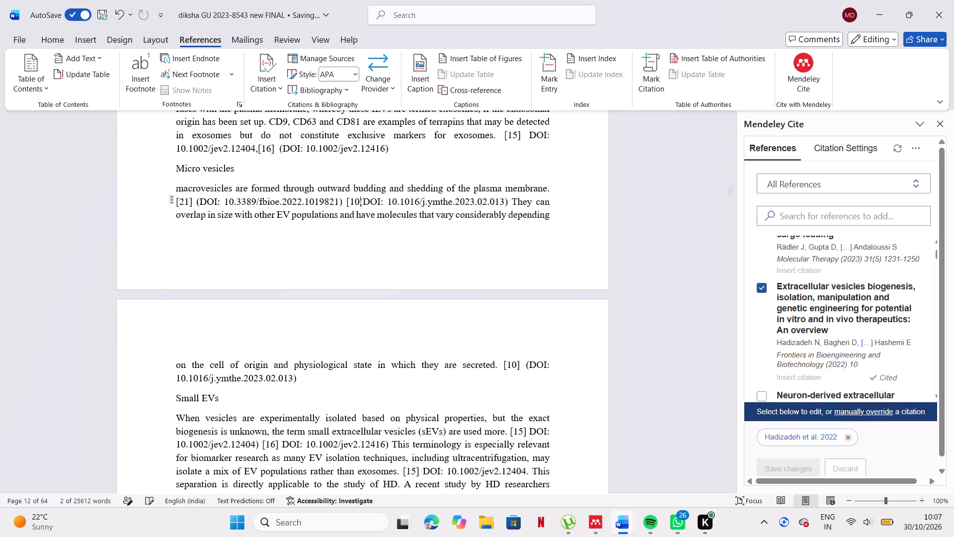
{"action": "key", "text": "BackSpace"}
{"action": "key", "text": "BackSpace"}
{"action": "key", "text": "BackSpace"}
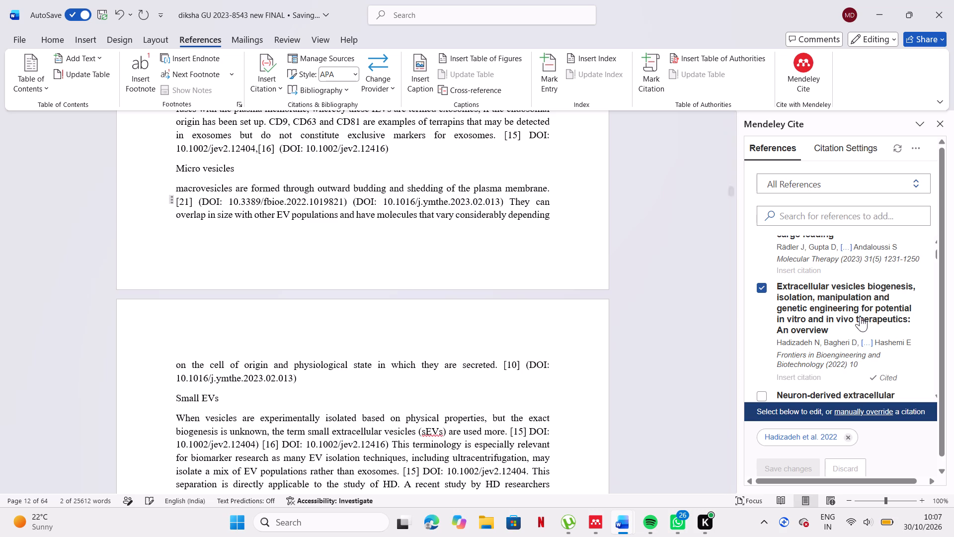
{"action": "left_click", "coordinate": [763, 285]}
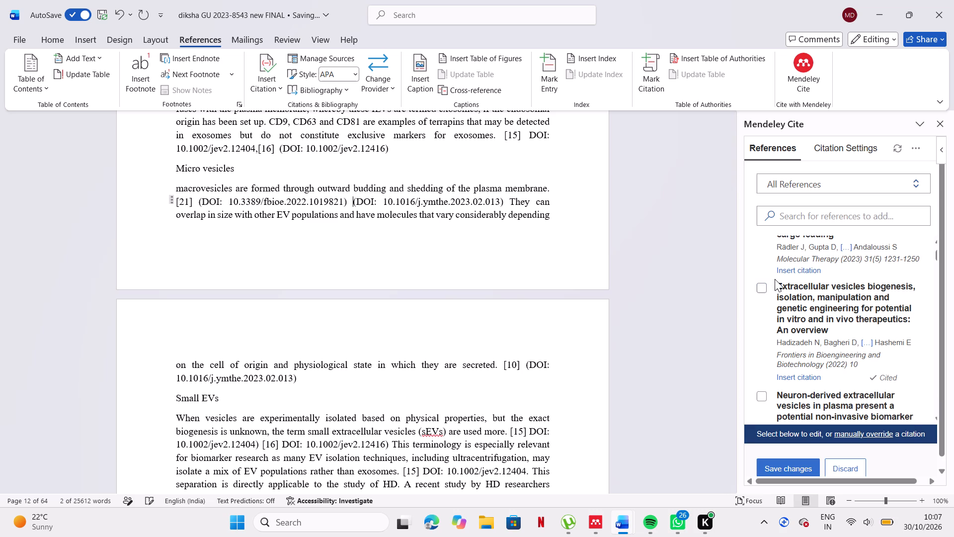
{"action": "left_click", "coordinate": [783, 271]}
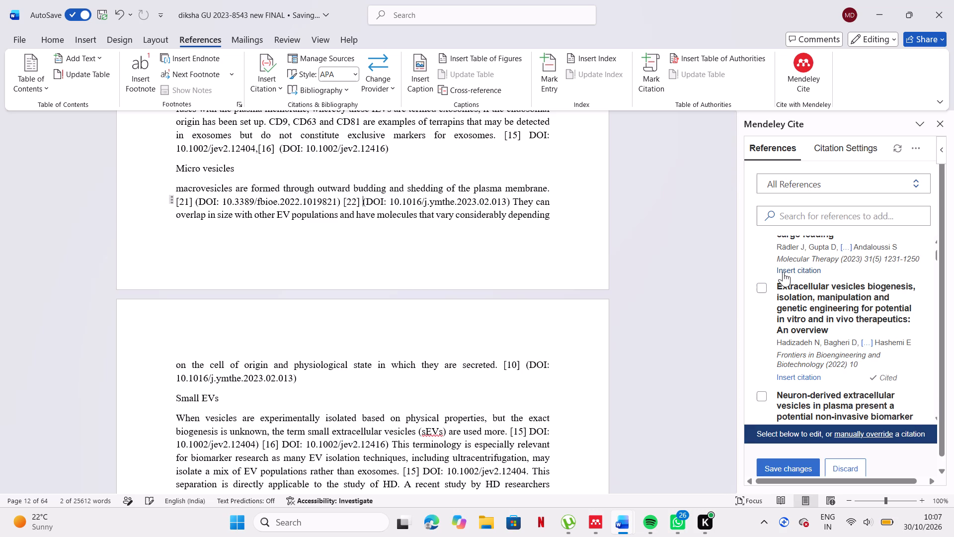
Bold the adjacent [21] and [22] citations together with their DOIs after "plasma membrane." under Micro vesicles.
{"action": "left_click_drag", "start_coordinate": [177, 202], "coordinate": [510, 202]}
{"action": "left_click", "coordinate": [523, 176]}
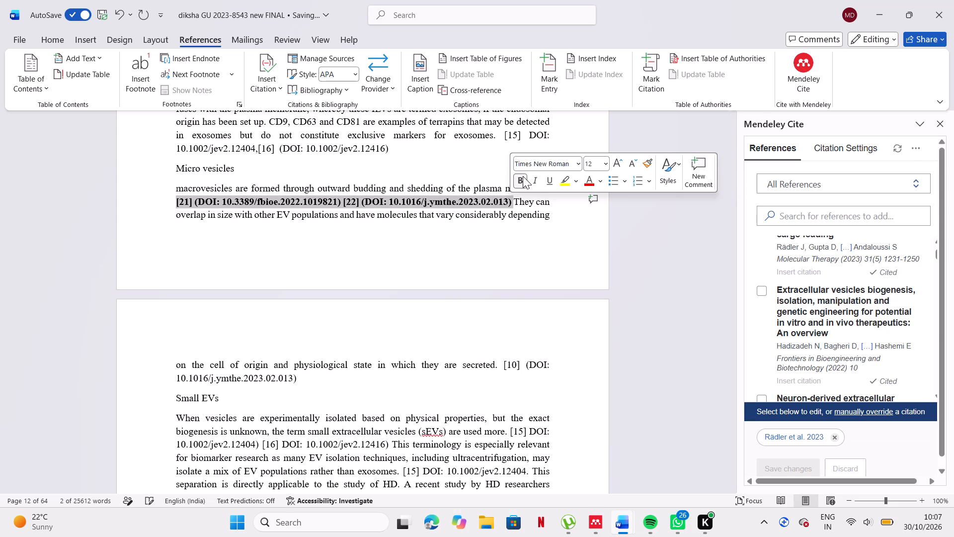
{"action": "left_click", "coordinate": [525, 255]}
Replace the typed [10] after "in which they are secreted." with the Mendeley citation for "Exploiting the biogenesis of extracellular vesicles".
{"action": "scroll", "coordinate": [525, 255], "scroll_direction": "down", "scroll_amount": 1}
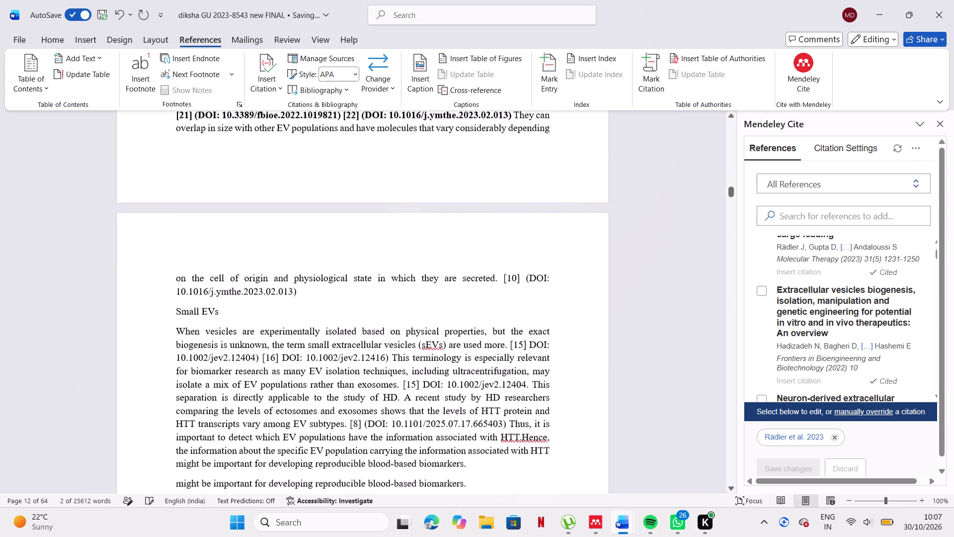
{"action": "scroll", "coordinate": [525, 255], "scroll_direction": "down", "scroll_amount": 1}
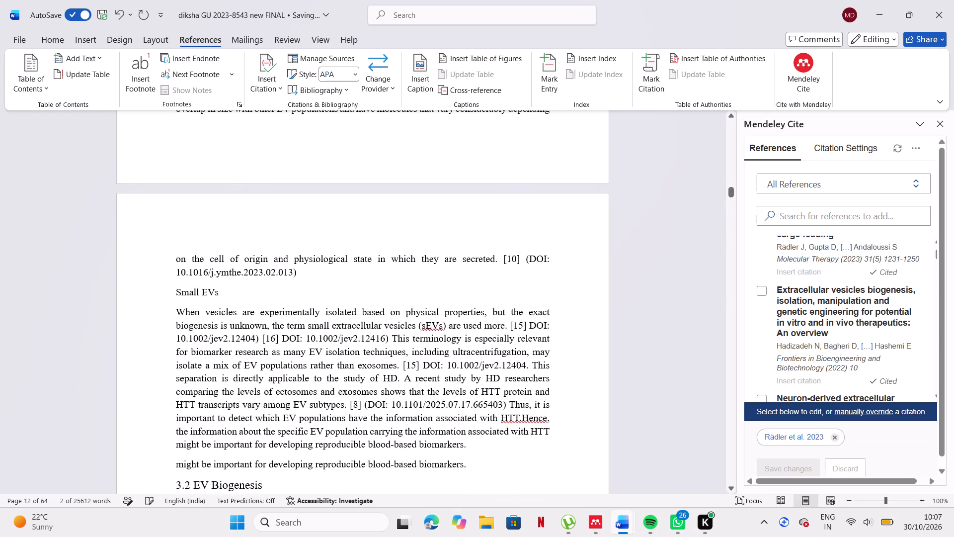
{"action": "left_click", "coordinate": [525, 258]}
{"action": "key", "text": "BackSpace"}
{"action": "key", "text": "BackSpace"}
{"action": "key", "text": "BackSpace"}
{"action": "key", "text": "BackSpace"}
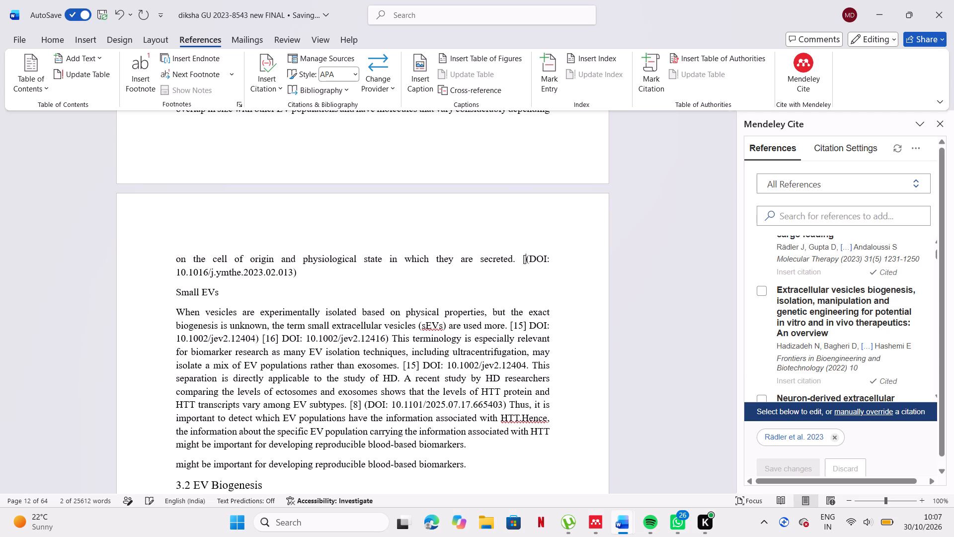
{"action": "key", "text": "BackSpace"}
{"action": "scroll", "coordinate": [868, 377], "scroll_direction": "up", "scroll_amount": 1}
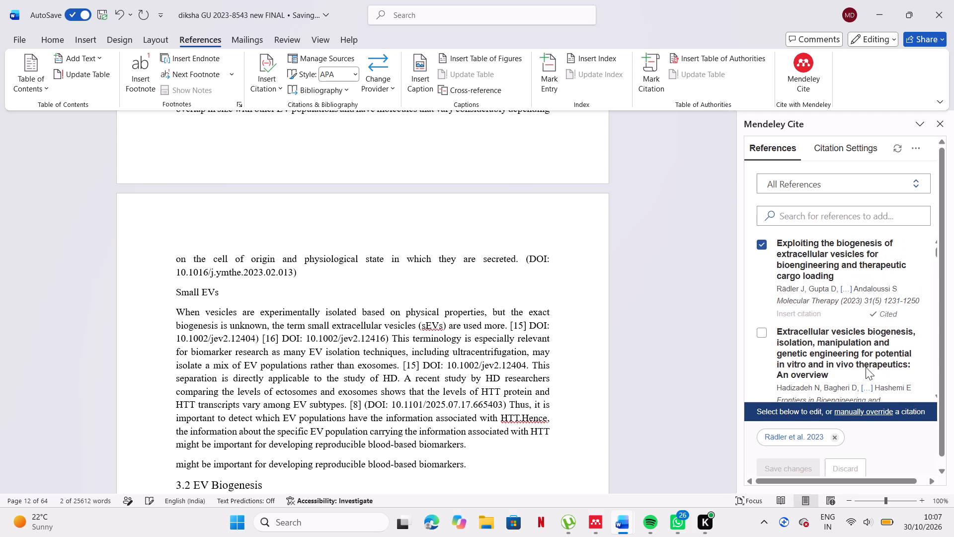
{"action": "scroll", "coordinate": [793, 302], "scroll_direction": "up", "scroll_amount": 2}
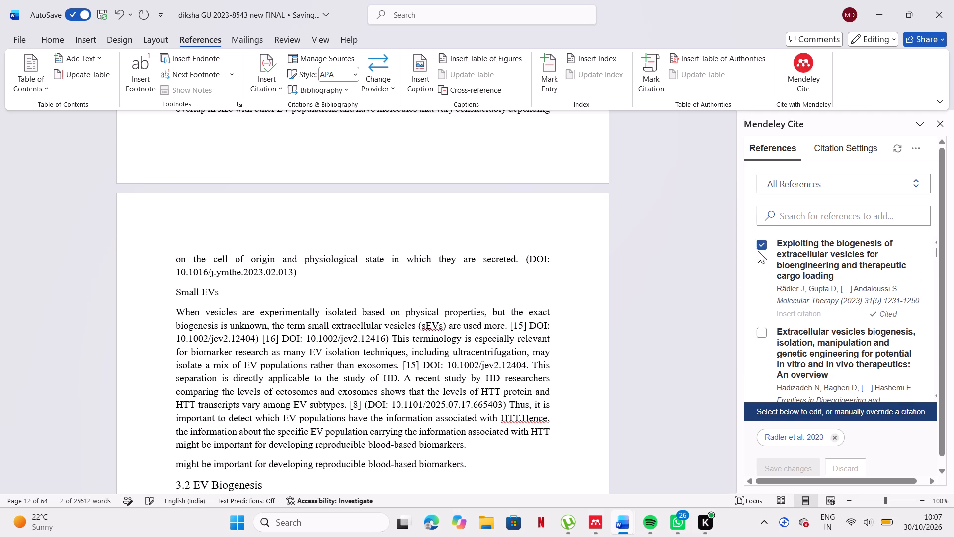
{"action": "left_click", "coordinate": [771, 251]}
{"action": "left_click", "coordinate": [762, 244]}
{"action": "left_click", "coordinate": [795, 312]}
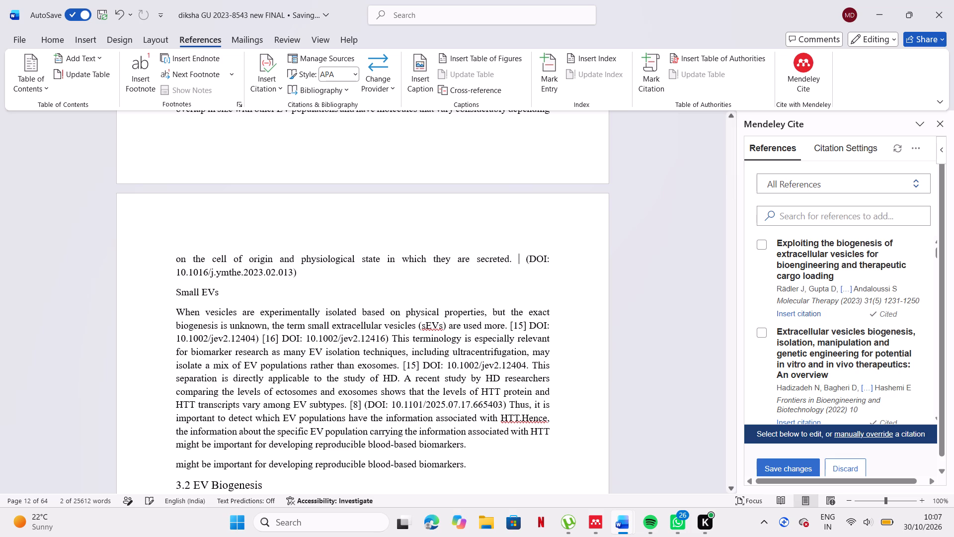
Bold the [22] citation with DOI 10.1016/j.ymthe.2023.02.013 after "in which they are secreted", including the preceding full stop.
{"action": "left_click_drag", "start_coordinate": [498, 195], "coordinate": [463, 233]}
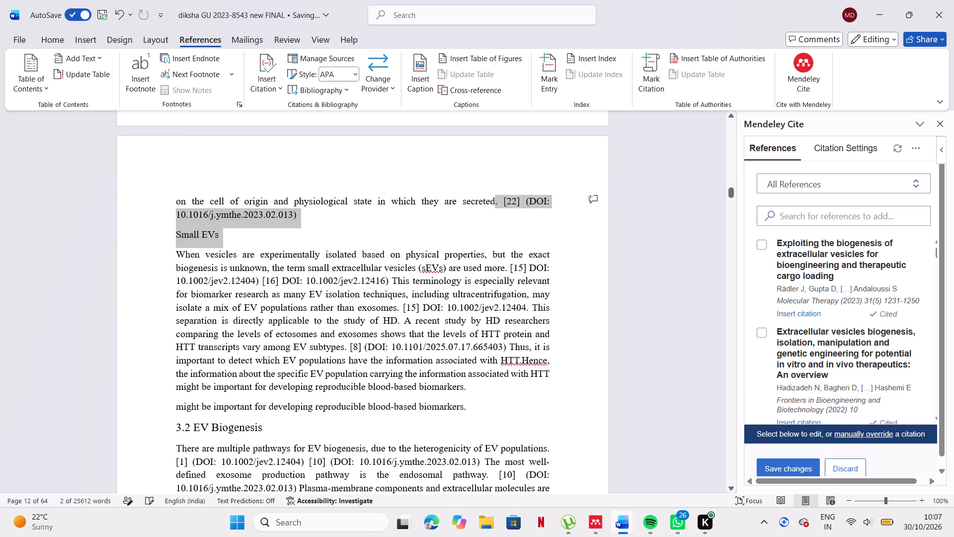
{"action": "left_click_drag", "start_coordinate": [463, 233], "coordinate": [374, 211]}
{"action": "left_click", "coordinate": [385, 187]}
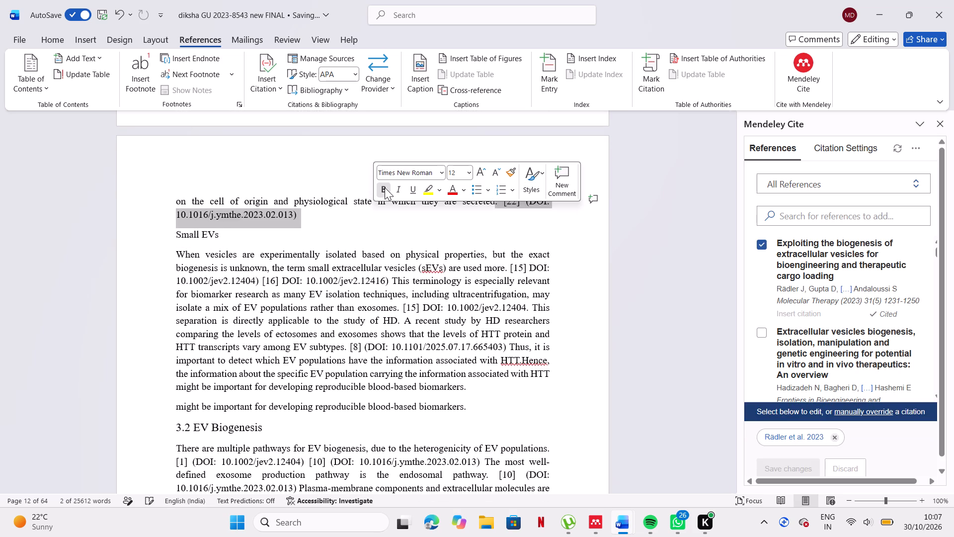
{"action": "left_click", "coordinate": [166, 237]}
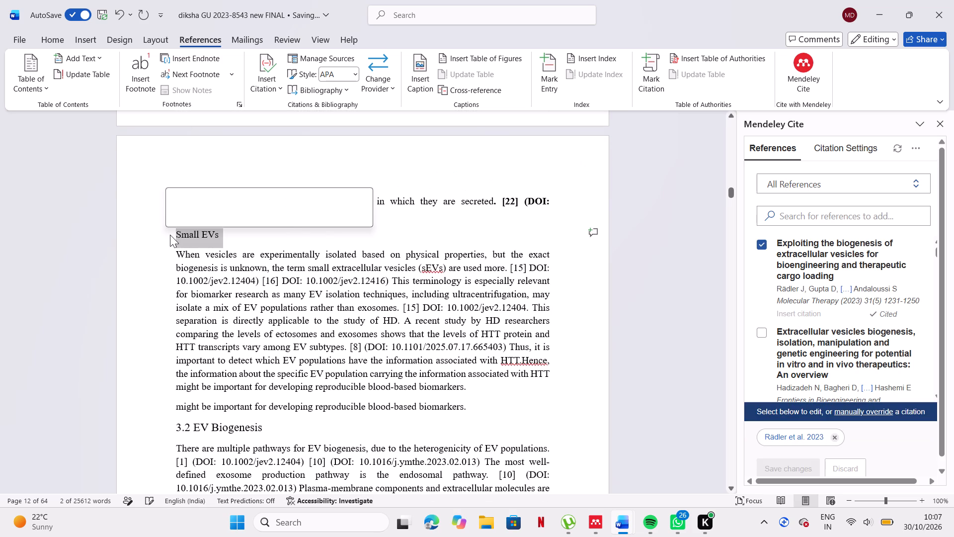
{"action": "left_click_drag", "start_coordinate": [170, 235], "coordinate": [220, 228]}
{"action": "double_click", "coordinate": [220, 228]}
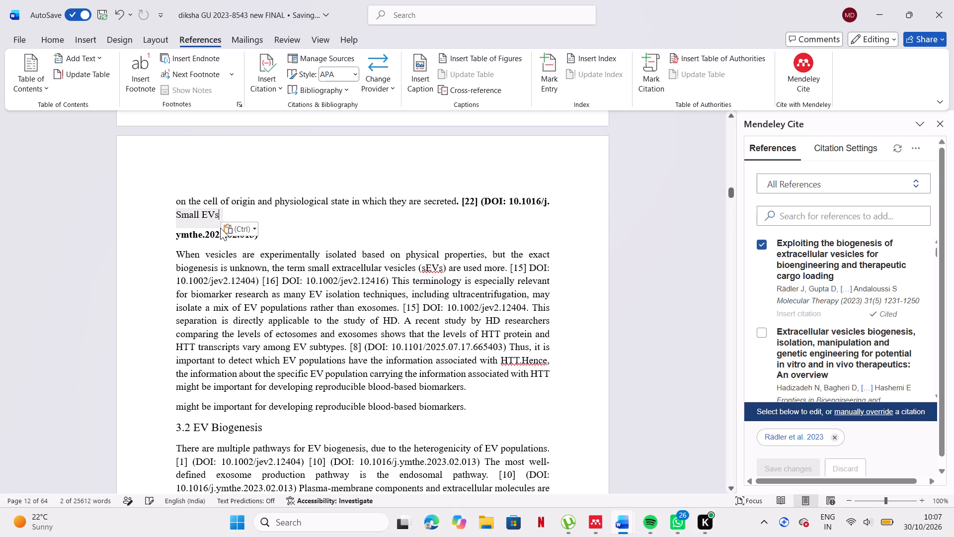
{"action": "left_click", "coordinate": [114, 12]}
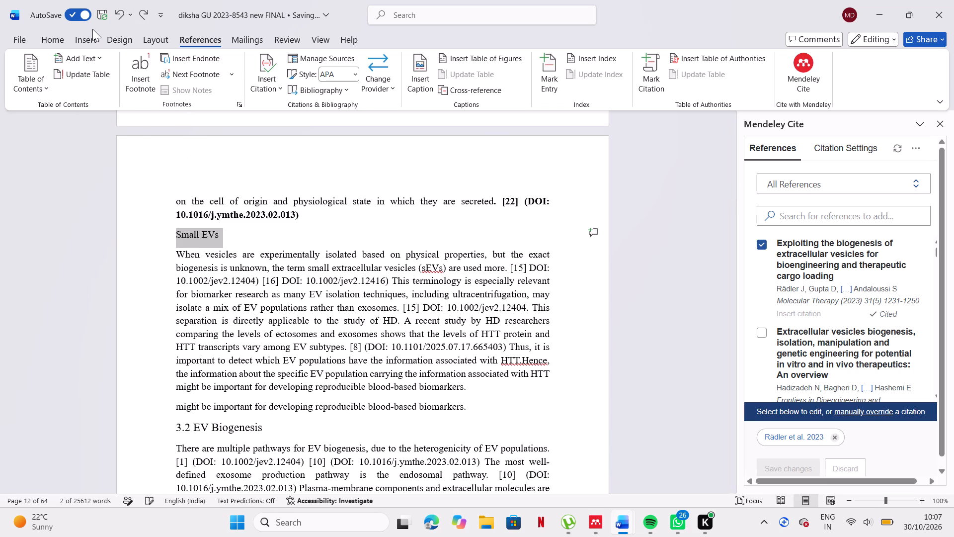
Increase the font size of the "Small EVs" heading to 14.
{"action": "left_click", "coordinate": [208, 226]}
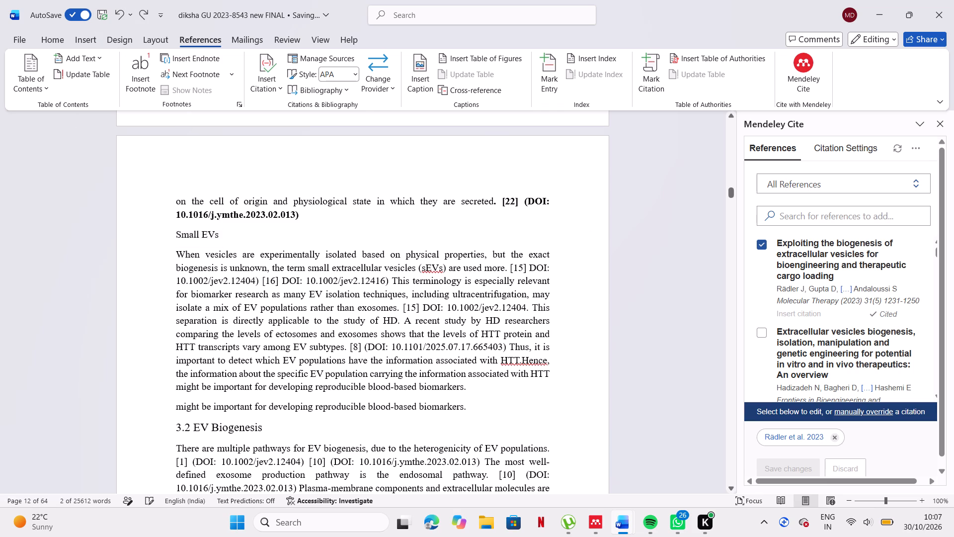
{"action": "left_click_drag", "start_coordinate": [173, 235], "coordinate": [244, 247]}
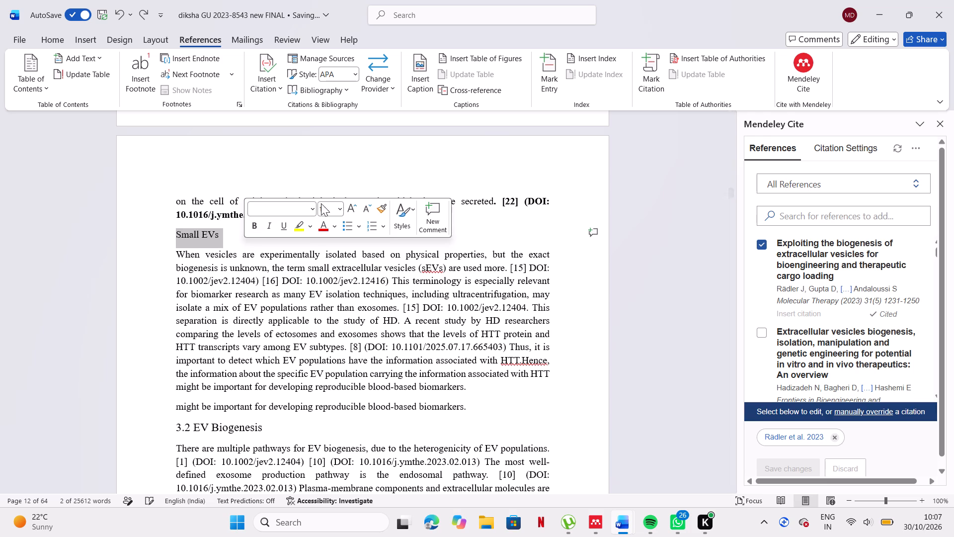
{"action": "left_click", "coordinate": [350, 205]}
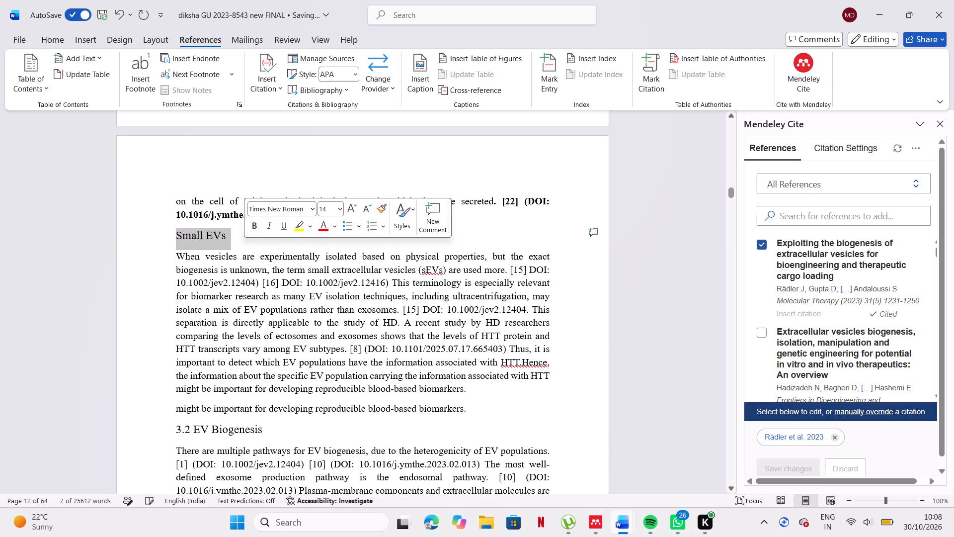
Replace the typed [8] after "in another EV subtype." with the Mendeley citation for "Neuron-derived extracellular vesicles in plasma present a potential non-invasive biomarker".
{"action": "scroll", "coordinate": [510, 276], "scroll_direction": "up", "scroll_amount": 2}
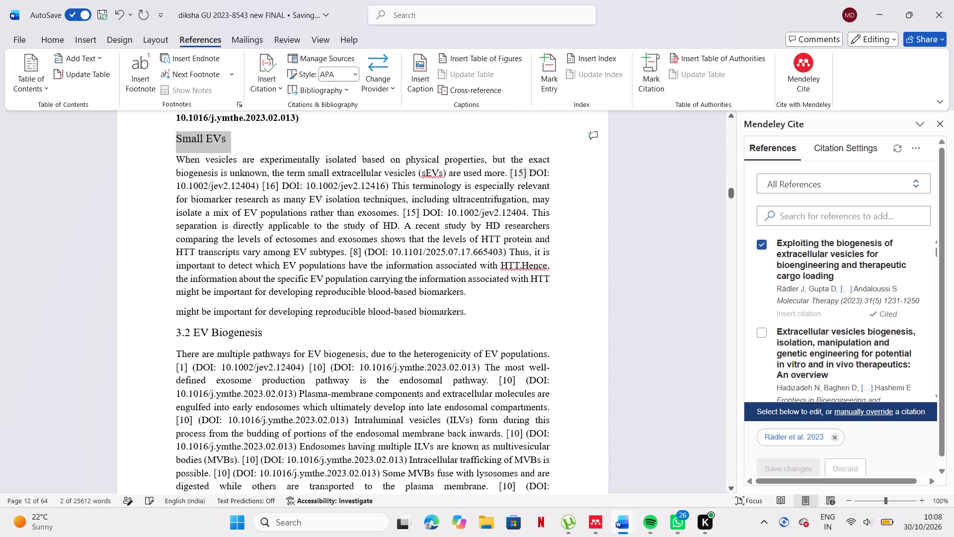
{"action": "scroll", "coordinate": [510, 276], "scroll_direction": "up", "scroll_amount": 1}
{"action": "scroll", "coordinate": [510, 276], "scroll_direction": "down", "scroll_amount": 4}
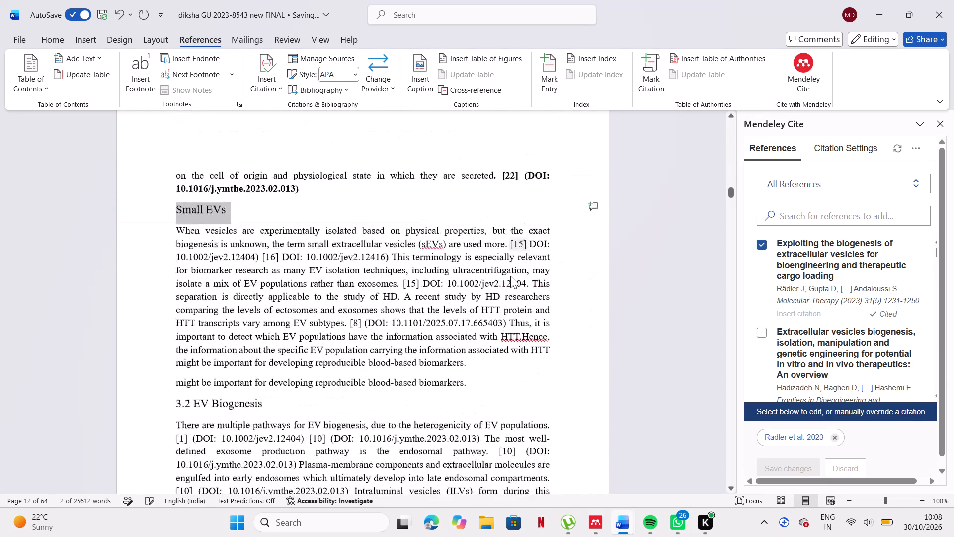
{"action": "scroll", "coordinate": [510, 276], "scroll_direction": "down", "scroll_amount": 3}
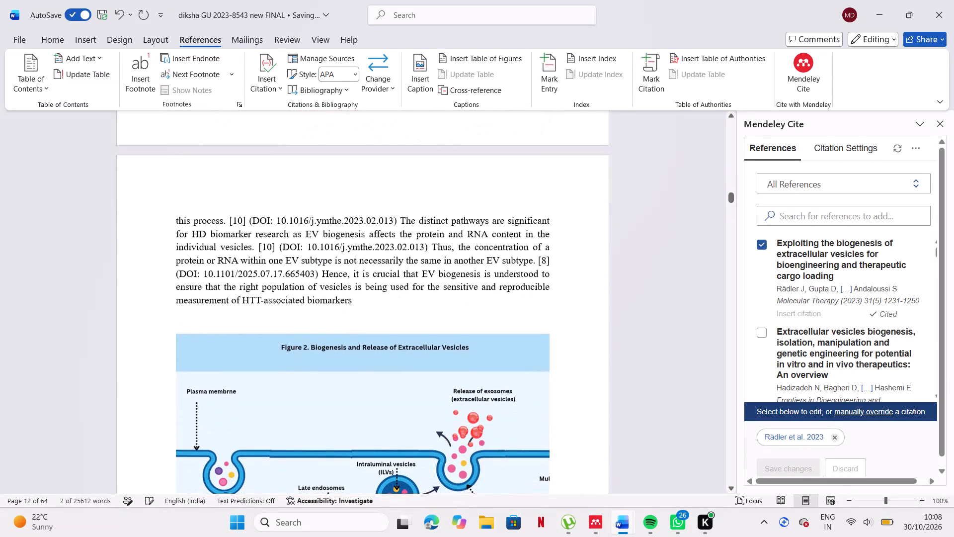
{"action": "left_click", "coordinate": [558, 257]}
{"action": "key", "text": "BackSpace"}
{"action": "key", "text": "BackSpace"}
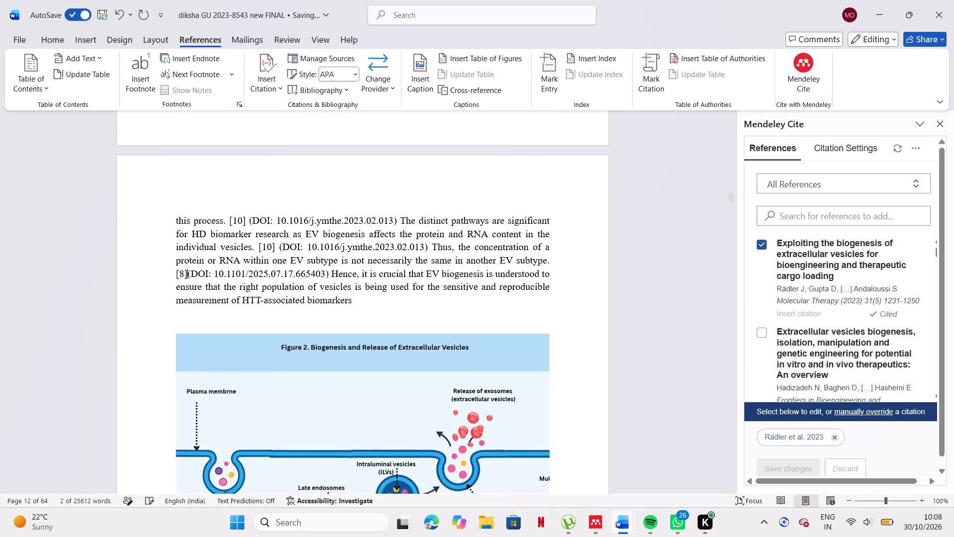
{"action": "key", "text": "BackSpace"}
{"action": "key", "text": "BackSpace"}
{"action": "key", "text": "BackSpace"}
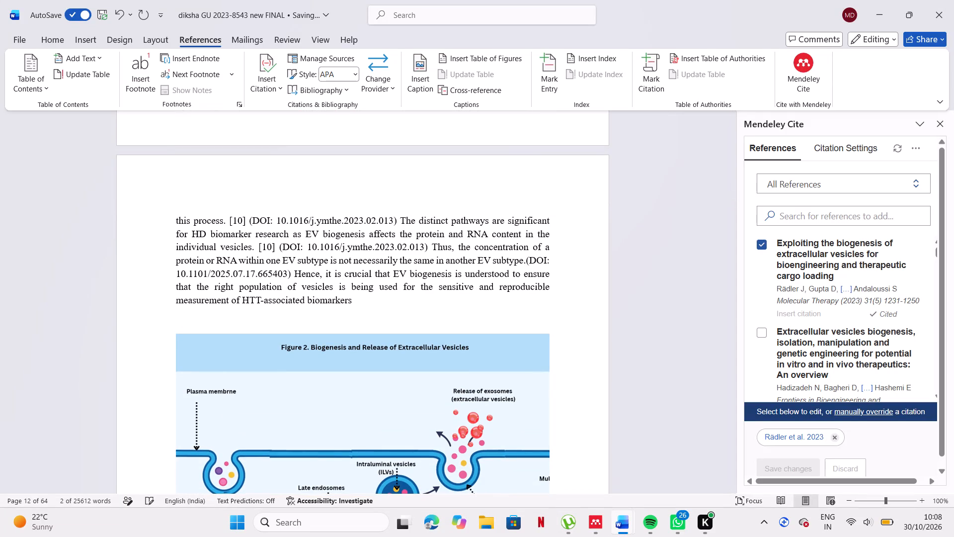
{"action": "left_click", "coordinate": [764, 240]}
{"action": "scroll", "coordinate": [785, 346], "scroll_direction": "down", "scroll_amount": 1}
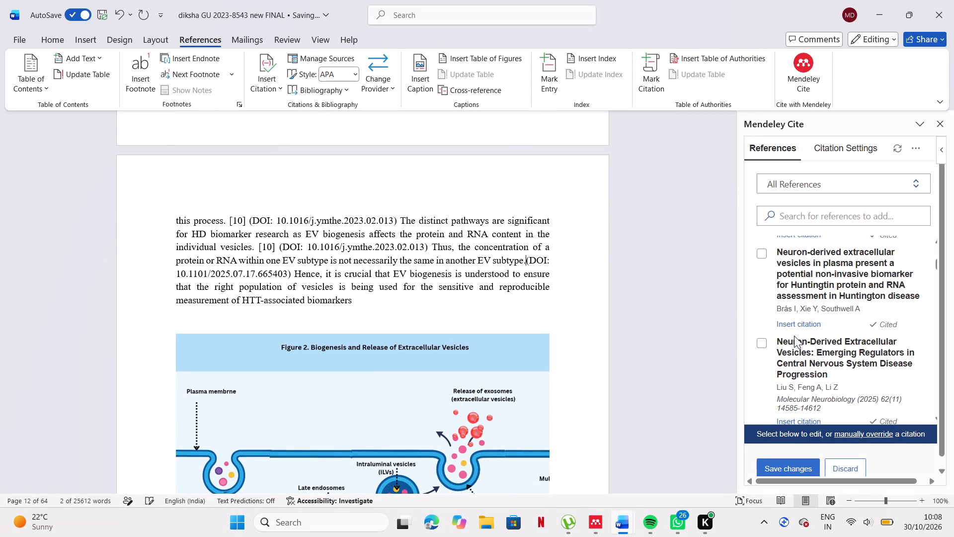
{"action": "left_click", "coordinate": [796, 323]}
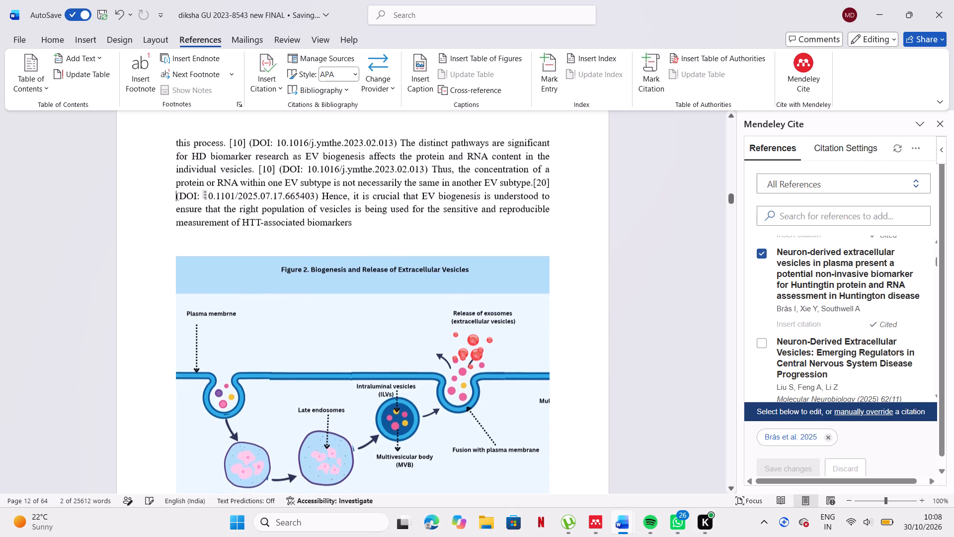
Replace the typed [10] after "RNA content in the individual vesicles." with the Mendeley citation for "Exploiting the biogenesis of extracellular vesicles".
{"action": "left_click", "coordinate": [283, 169]}
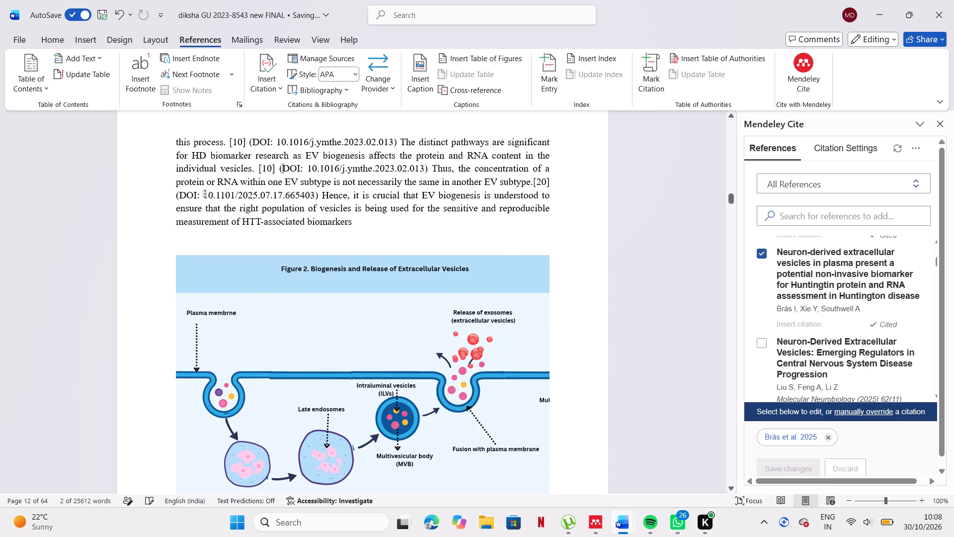
{"action": "key", "text": "BackSpace"}
{"action": "key", "text": "BackSpace"}
{"action": "key", "text": "BackSpace"}
{"action": "key", "text": "BackSpace"}
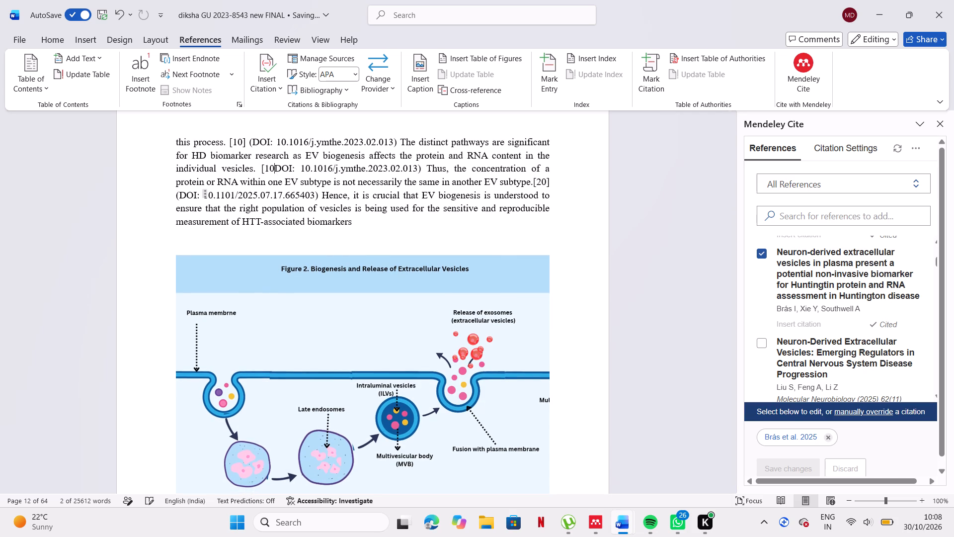
{"action": "key", "text": "BackSpace"}
{"action": "key", "text": "BackSpace"}
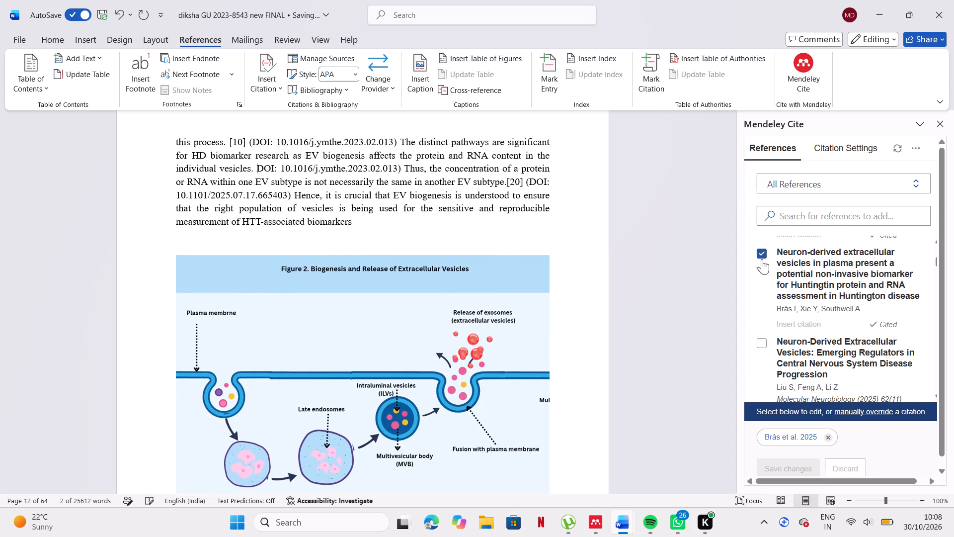
{"action": "left_click", "coordinate": [761, 259]}
{"action": "left_click", "coordinate": [761, 255]}
{"action": "scroll", "coordinate": [761, 255], "scroll_direction": "up", "scroll_amount": 1}
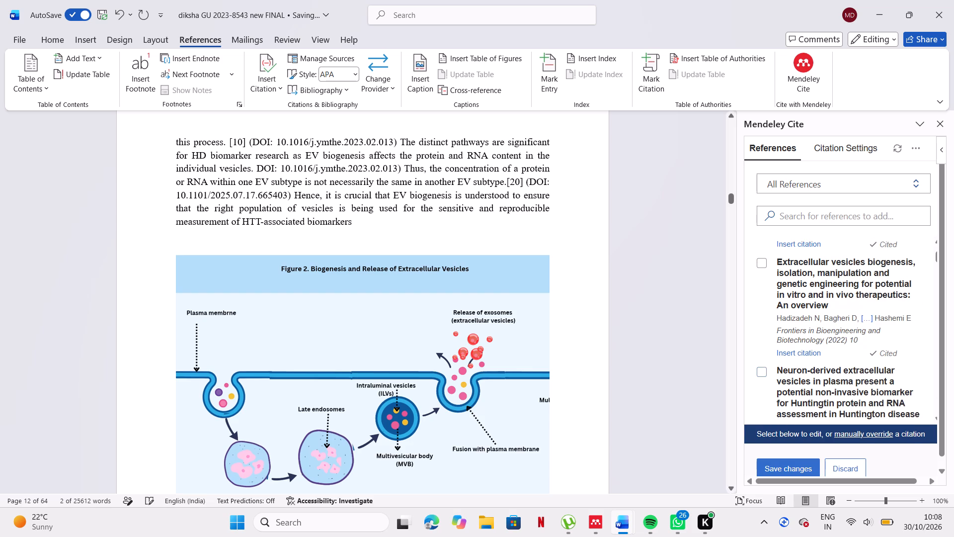
{"action": "left_click", "coordinate": [254, 164]}
{"action": "scroll", "coordinate": [765, 271], "scroll_direction": "up", "scroll_amount": 1}
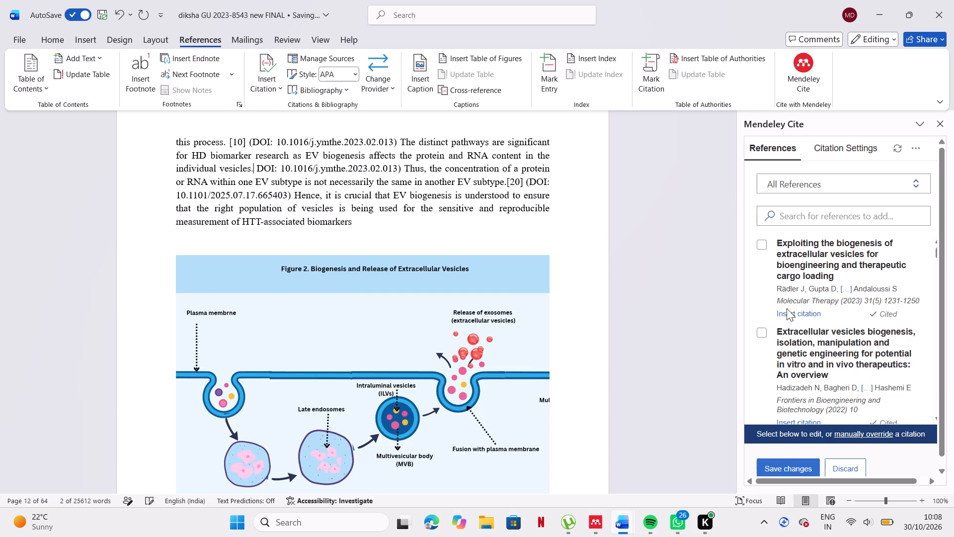
{"action": "left_click", "coordinate": [787, 308]}
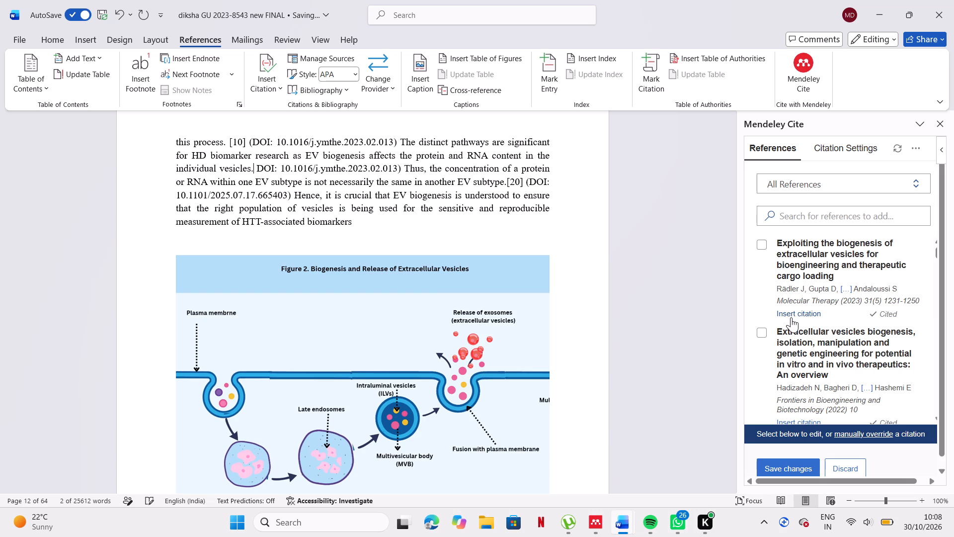
{"action": "left_click", "coordinate": [791, 317]}
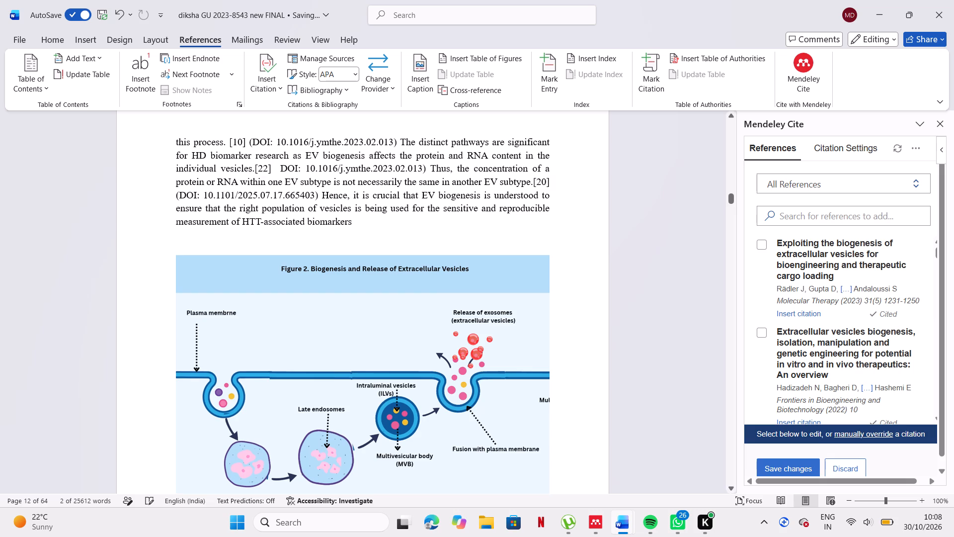
Delete the typed [10] citation and its DOI 10.1016/j.ymthe.2023.02.013 after "this process.".
{"action": "left_click_drag", "start_coordinate": [231, 141], "coordinate": [396, 141]}
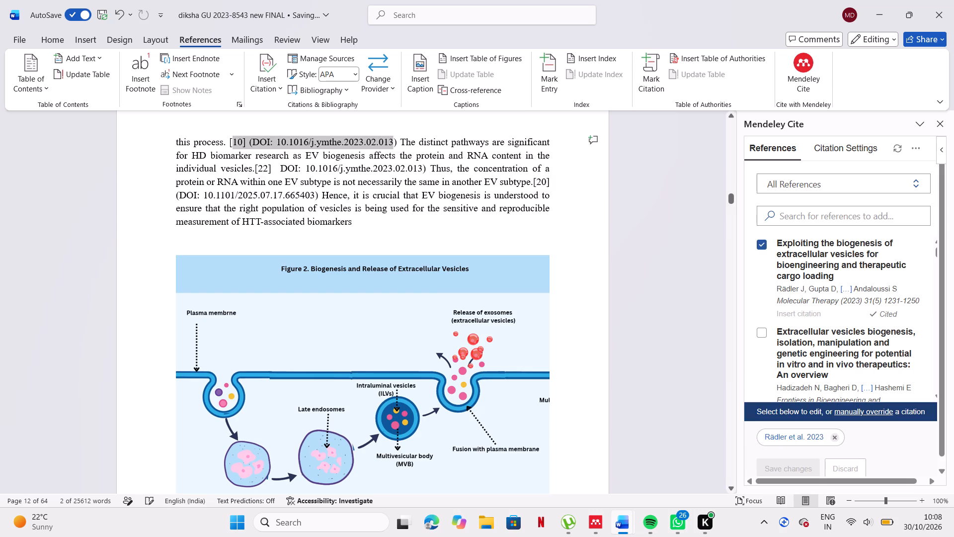
{"action": "left_click_drag", "start_coordinate": [396, 141], "coordinate": [396, 141]}
{"action": "key", "text": "BackSpace"}
{"action": "key", "text": "BackSpace"}
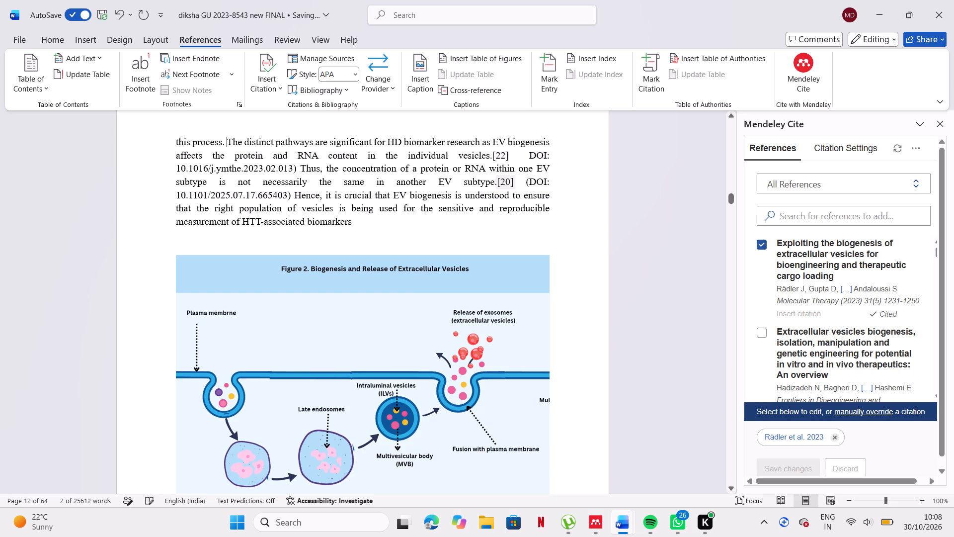
Replace the closing parenthesis after DOI 10.1101/2025.07.17.665403, just before "Hence, it is crucial", with a full stop.
{"action": "scroll", "coordinate": [522, 220], "scroll_direction": "down", "scroll_amount": 2}
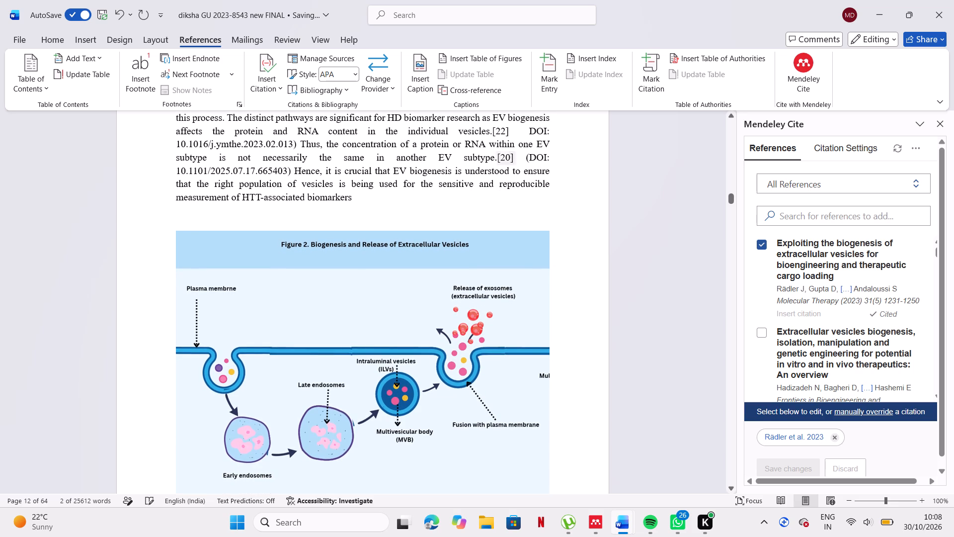
{"action": "left_click", "coordinate": [289, 174]}
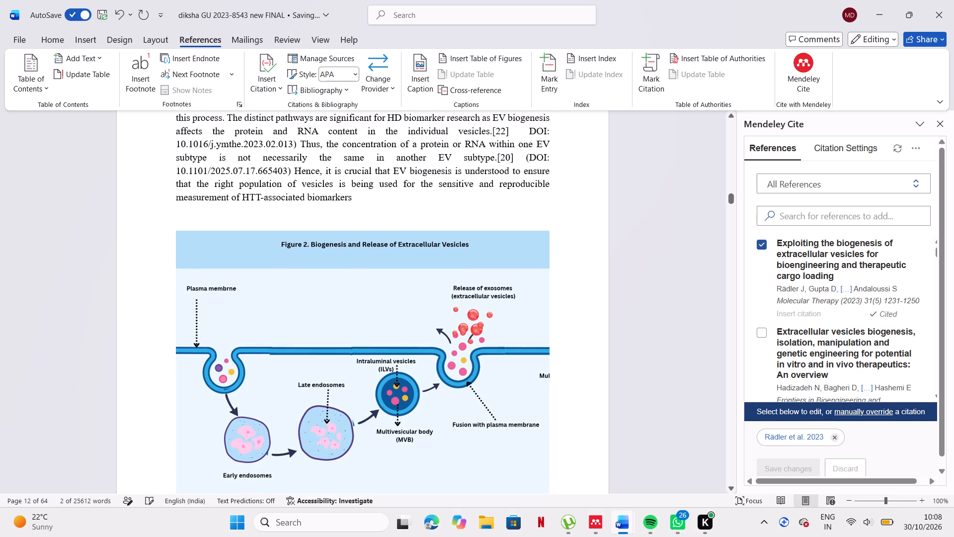
{"action": "left_click", "coordinate": [291, 174]}
{"action": "key", "text": "BackSpace"}
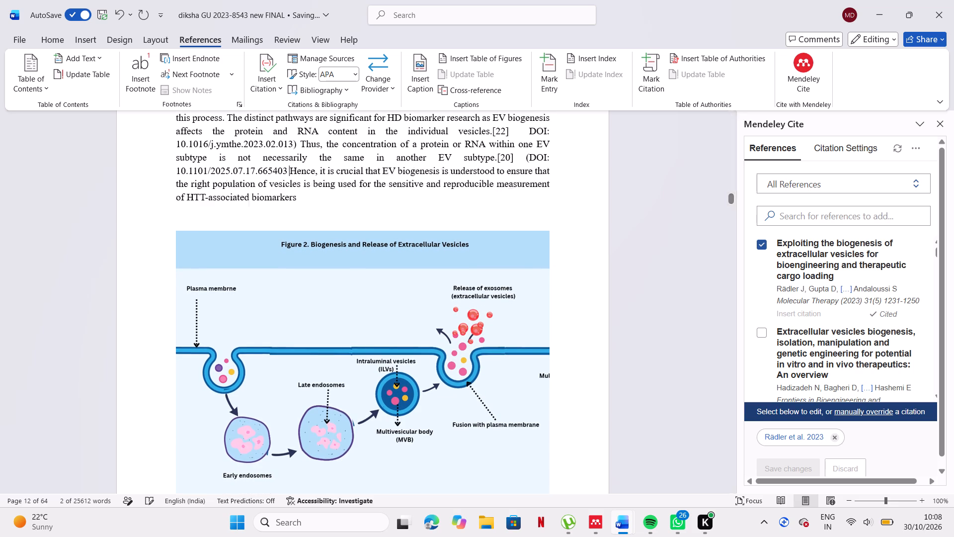
{"action": "key", "text": "period"}
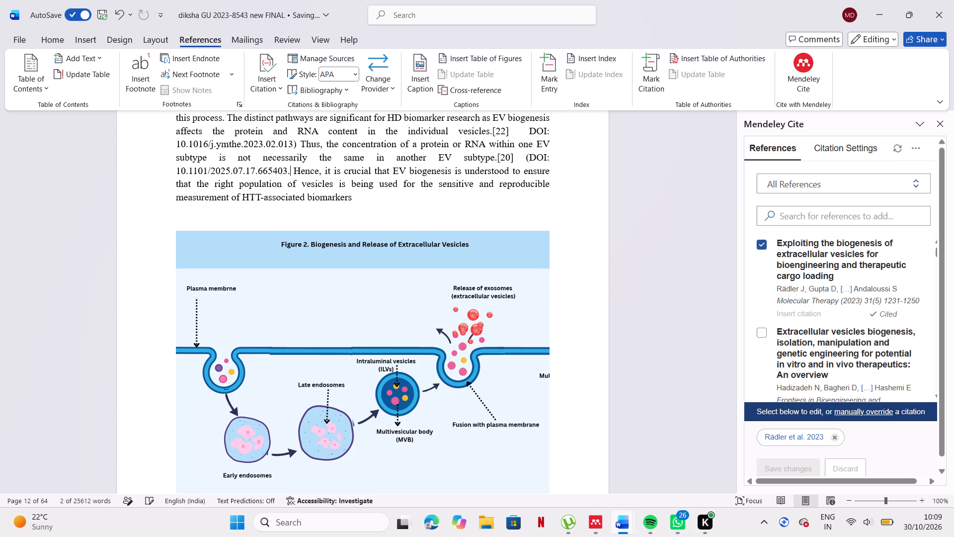
Under 3.3 Cargo Loading Mechanisms, replace the typed [10] after "protein loading." with the Mendeley citation for "Exploiting the biogenesis of extracellular vesicles".
{"action": "scroll", "coordinate": [464, 338], "scroll_direction": "down", "scroll_amount": 4}
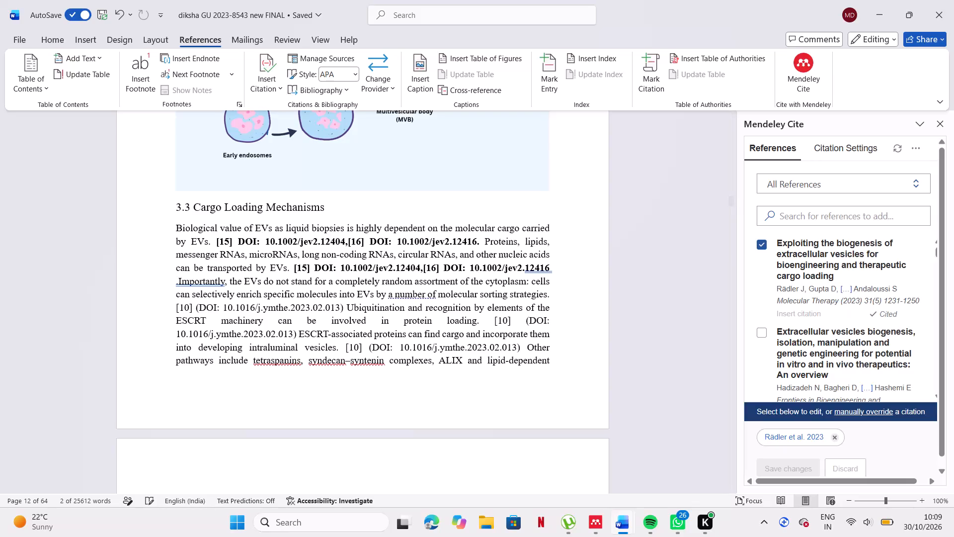
{"action": "left_click", "coordinate": [530, 321]}
{"action": "key", "text": "BackSpace"}
{"action": "key", "text": "BackSpace"}
{"action": "key", "text": "BackSpace"}
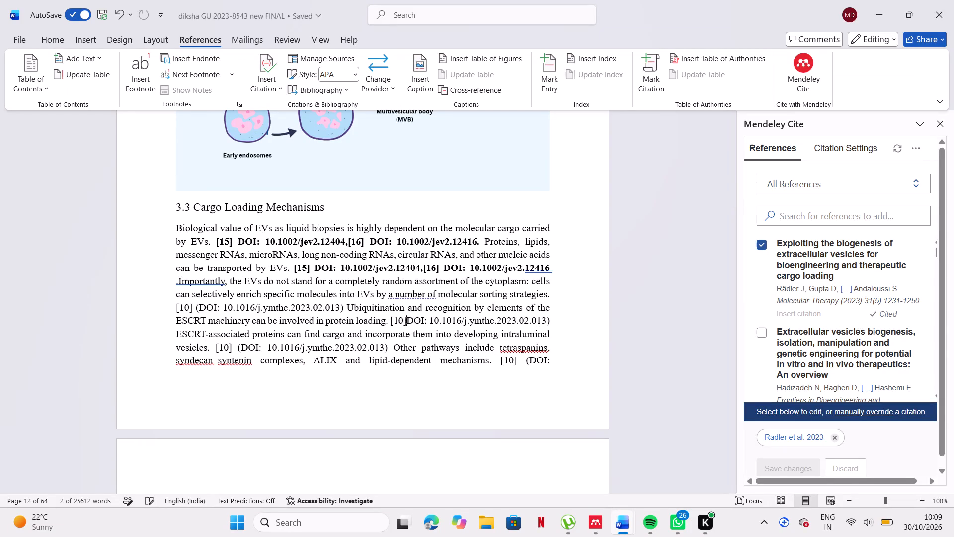
{"action": "key", "text": "BackSpace"}
{"action": "key", "text": "BackSpace"}
{"action": "key", "text": "BackSpace"}
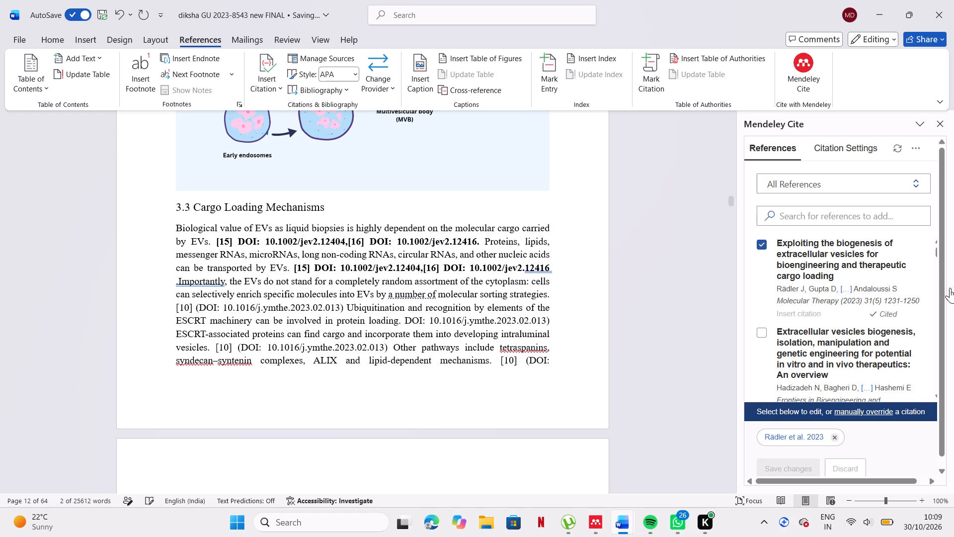
{"action": "scroll", "coordinate": [891, 266], "scroll_direction": "up", "scroll_amount": 1}
{"action": "scroll", "coordinate": [766, 242], "scroll_direction": "up", "scroll_amount": 6}
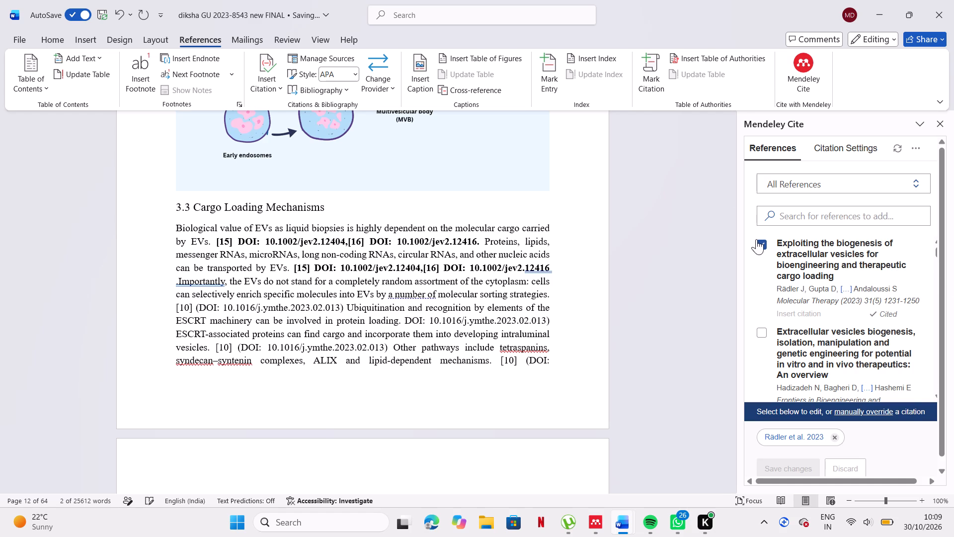
{"action": "left_click", "coordinate": [756, 239]}
{"action": "left_click", "coordinate": [760, 243]}
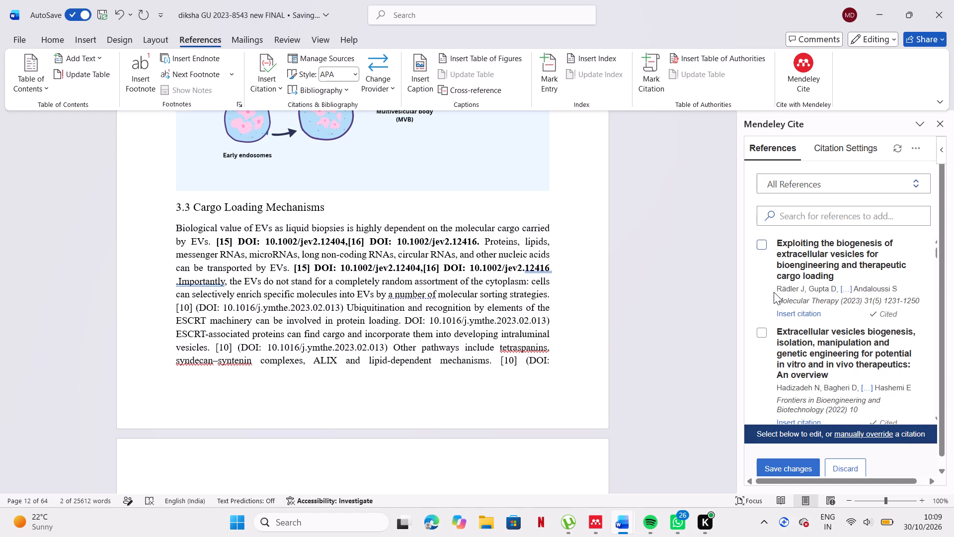
{"action": "left_click", "coordinate": [792, 315]}
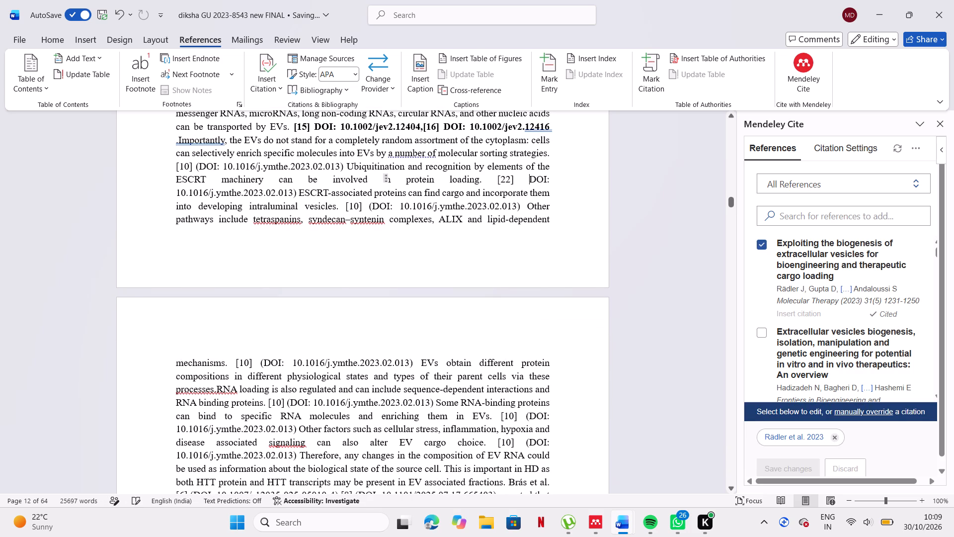
Delete the typed [10] citation and its DOI 10.1016/j.ymthe.2023.02.013 after "into developing intraluminal vesicles.".
{"action": "left_click_drag", "start_coordinate": [346, 205], "coordinate": [442, 208]}
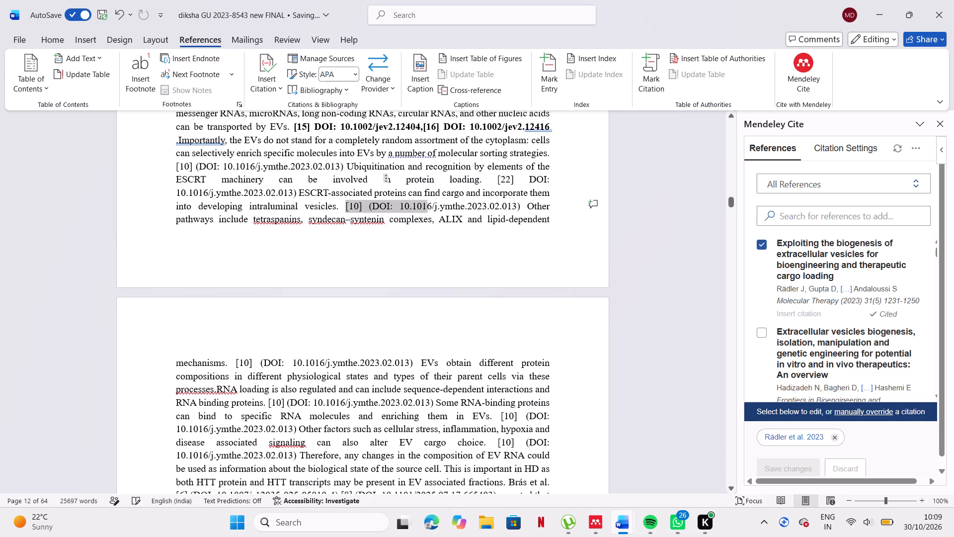
{"action": "left_click_drag", "start_coordinate": [442, 208], "coordinate": [522, 206]}
{"action": "key", "text": "BackSpace"}
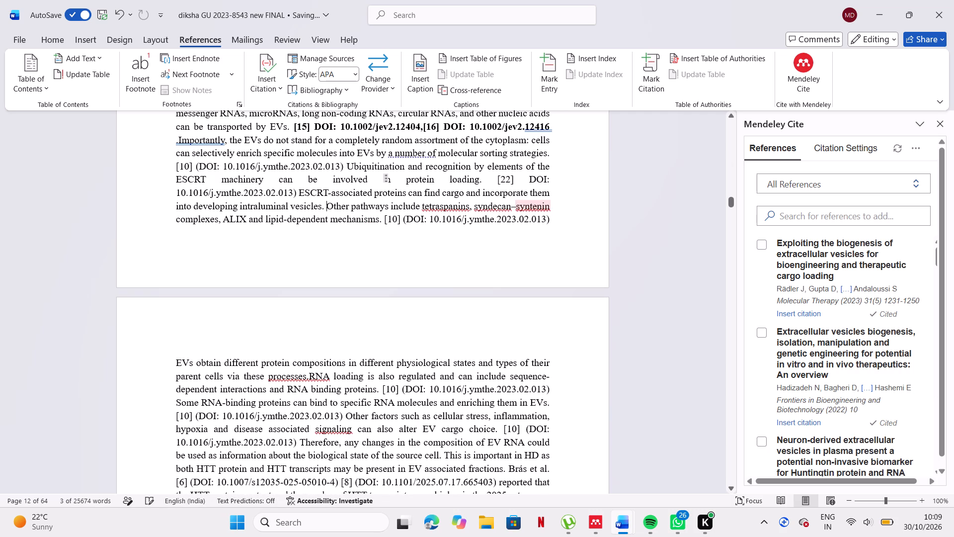
Delete the typed [10] citation and its DOI 10.1016/j.ymthe.2023.02.013 after "sequence-dependent interactions and RNA binding proteins.".
{"action": "scroll", "coordinate": [242, 371], "scroll_direction": "down", "scroll_amount": 1}
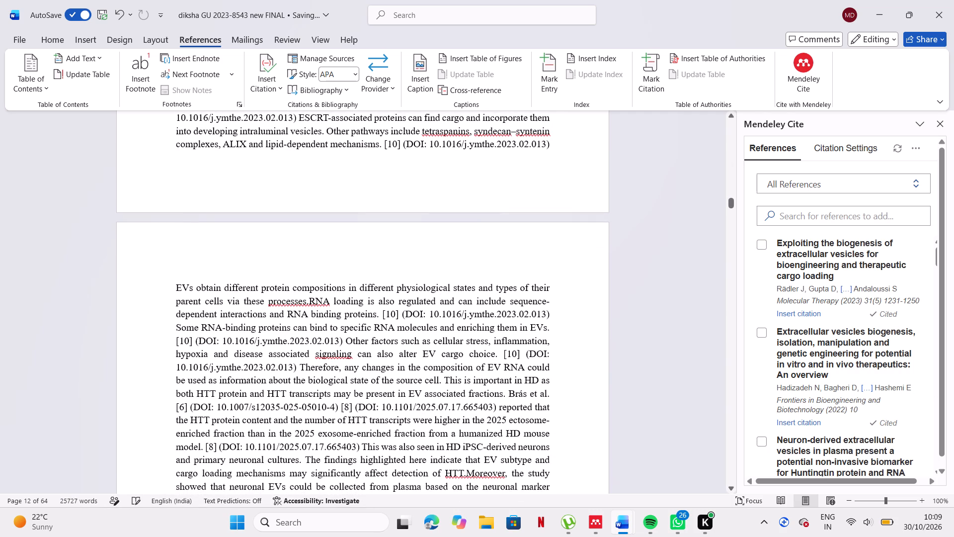
{"action": "scroll", "coordinate": [242, 371], "scroll_direction": "down", "scroll_amount": 1}
{"action": "left_click_drag", "start_coordinate": [382, 294], "coordinate": [556, 297]}
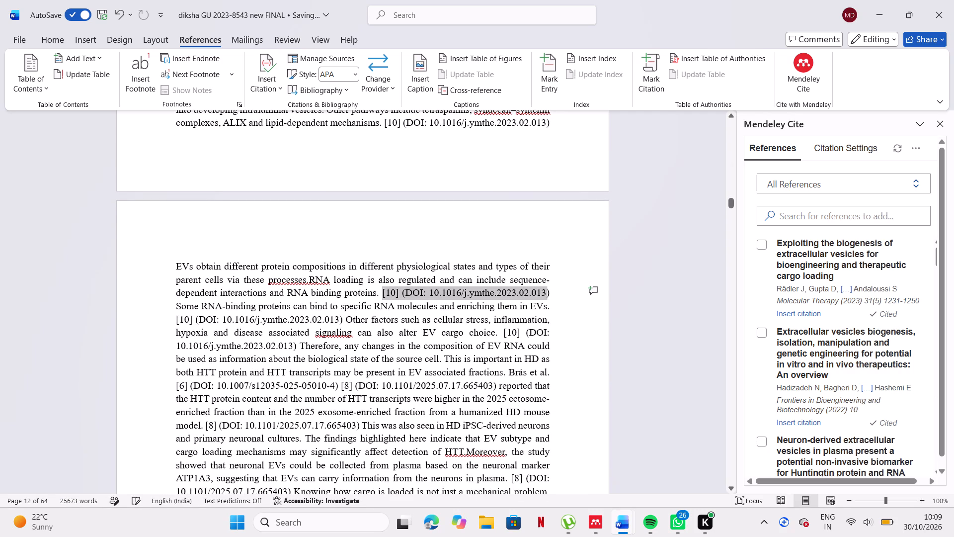
{"action": "left_click_drag", "start_coordinate": [556, 297], "coordinate": [560, 297]}
{"action": "key", "text": "BackSpace"}
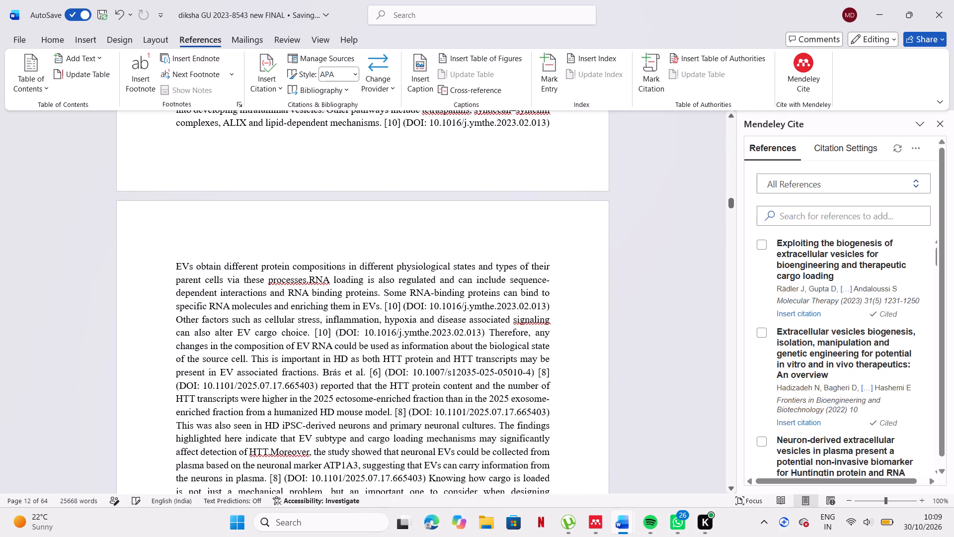
Replace the typed [10] after "enriching them in EVs." with the Mendeley citation for "Exploiting the biogenesis of extracellular vesicles".
{"action": "left_click", "coordinate": [404, 305]}
{"action": "key", "text": "BackSpace"}
{"action": "key", "text": "BackSpace"}
{"action": "key", "text": "BackSpace"}
{"action": "key", "text": "BackSpace"}
{"action": "key", "text": "BackSpace"}
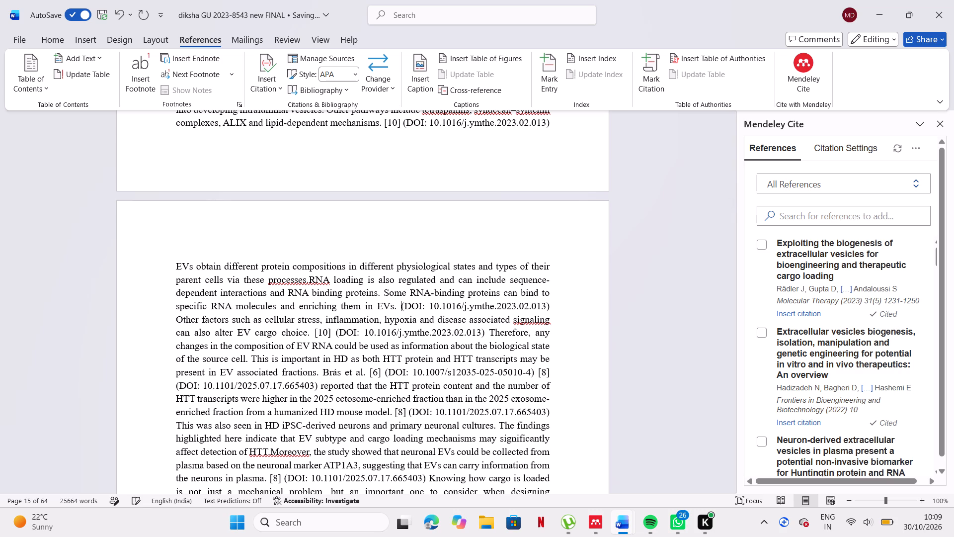
{"action": "left_click", "coordinate": [791, 317]}
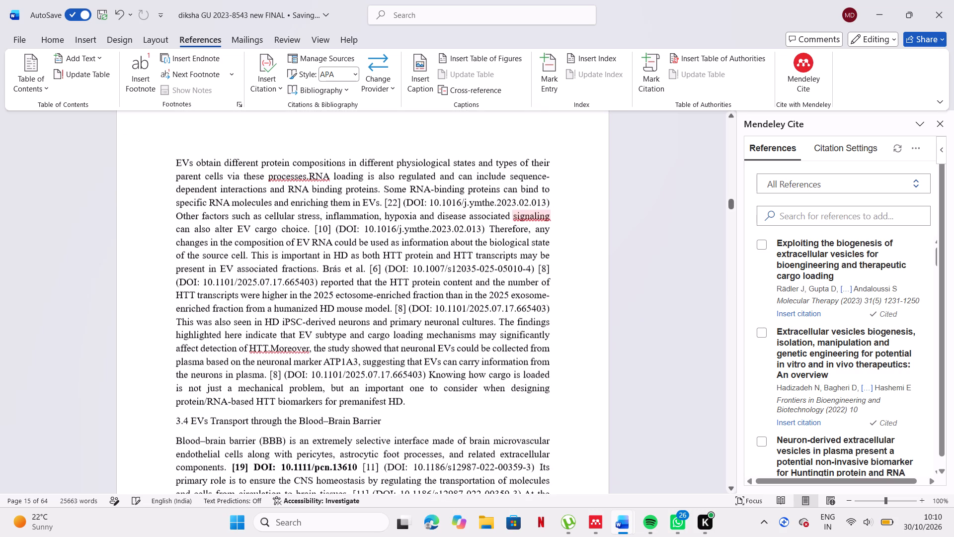
{"action": "left_click", "coordinate": [541, 221]}
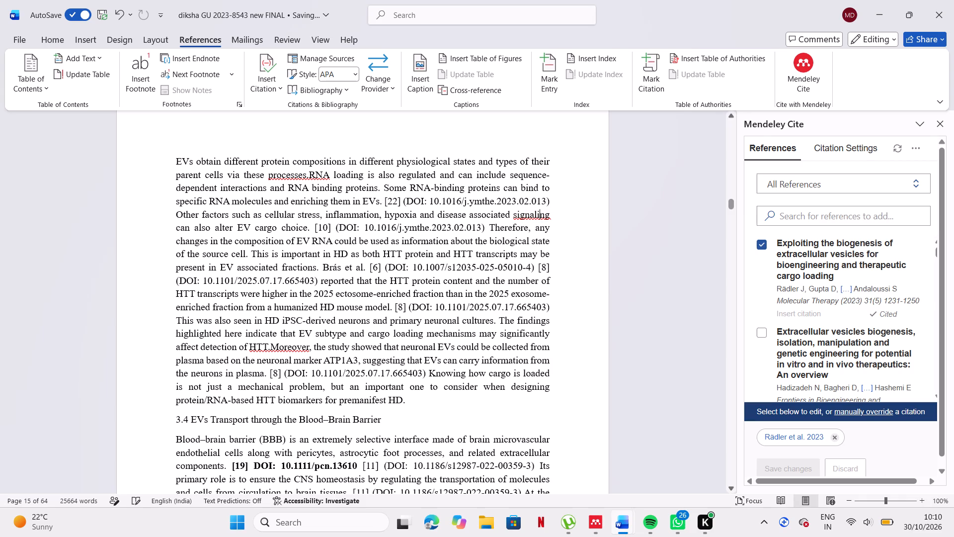
{"action": "left_click", "coordinate": [577, 223]}
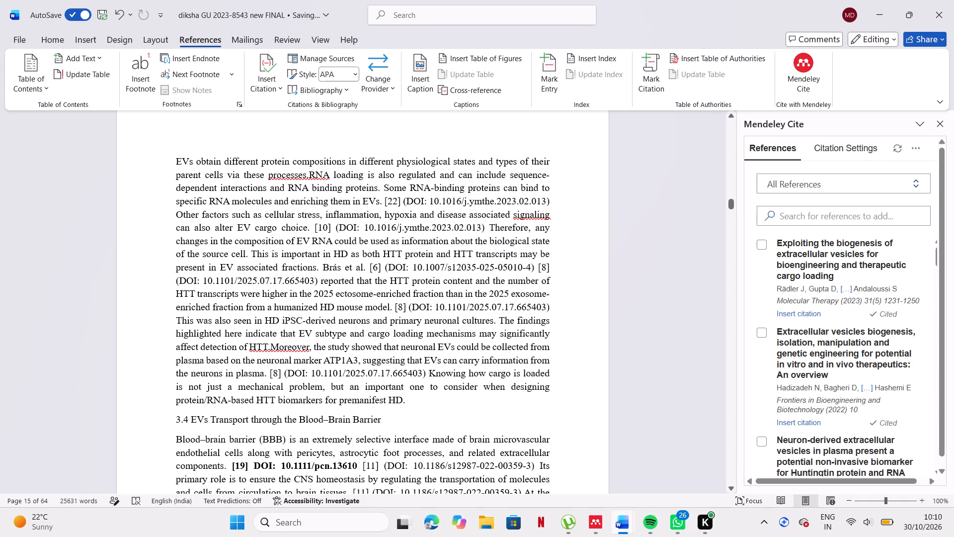
{"action": "left_click", "coordinate": [388, 266]}
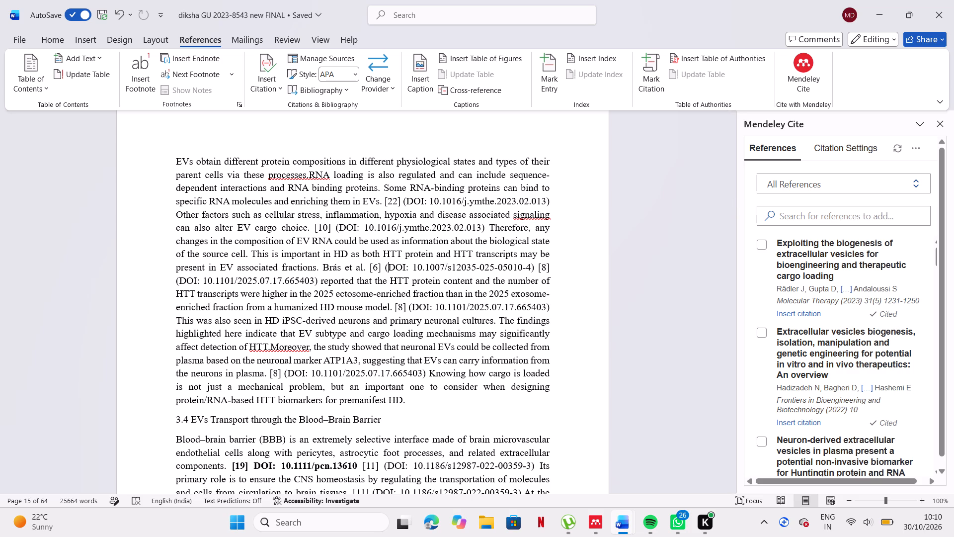
{"action": "left_click", "coordinate": [388, 266]}
{"action": "key", "text": "BackSpace"}
{"action": "key", "text": "BackSpace"}
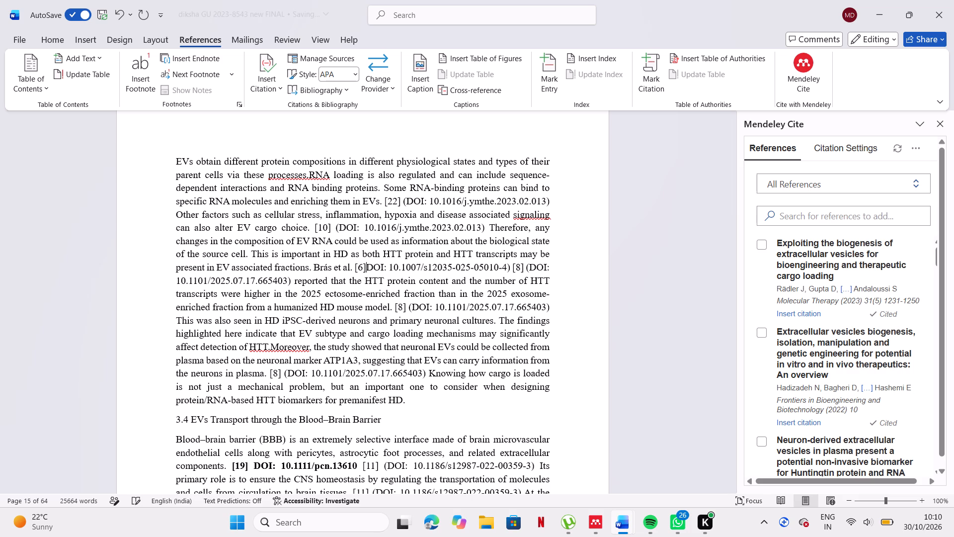
{"action": "key", "text": "BackSpace"}
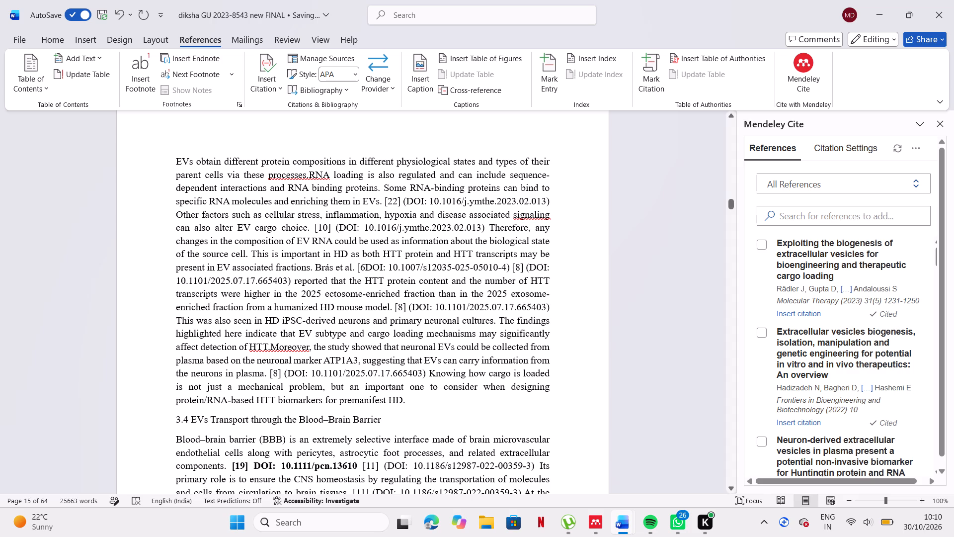
Replace the typed [10] after "can also alter EV cargo choice." with the Mendeley citation for "Exploiting the biogenesis of extracellular vesicles".
{"action": "left_click", "coordinate": [322, 232]}
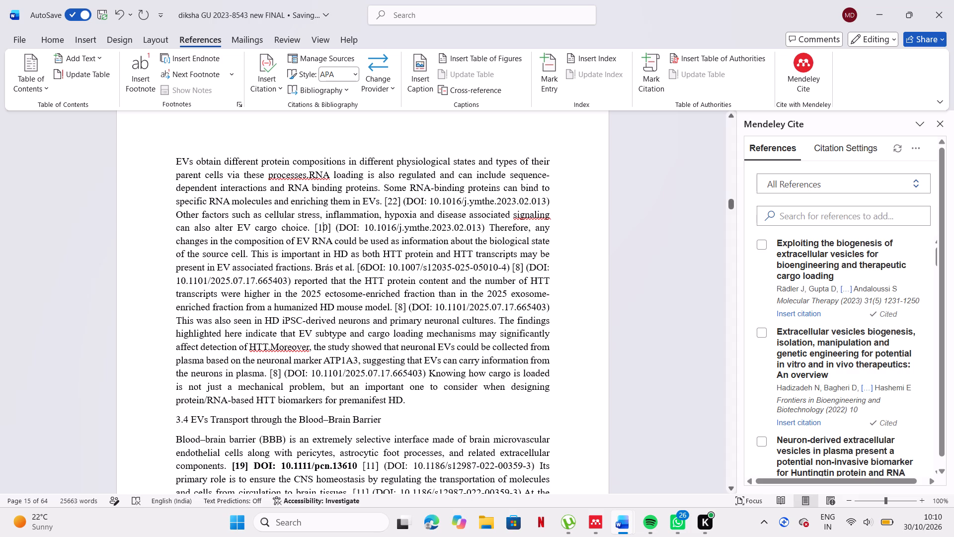
{"action": "left_click", "coordinate": [332, 228]}
{"action": "key", "text": "BackSpace"}
{"action": "key", "text": "BackSpace"}
{"action": "key", "text": "BackSpace"}
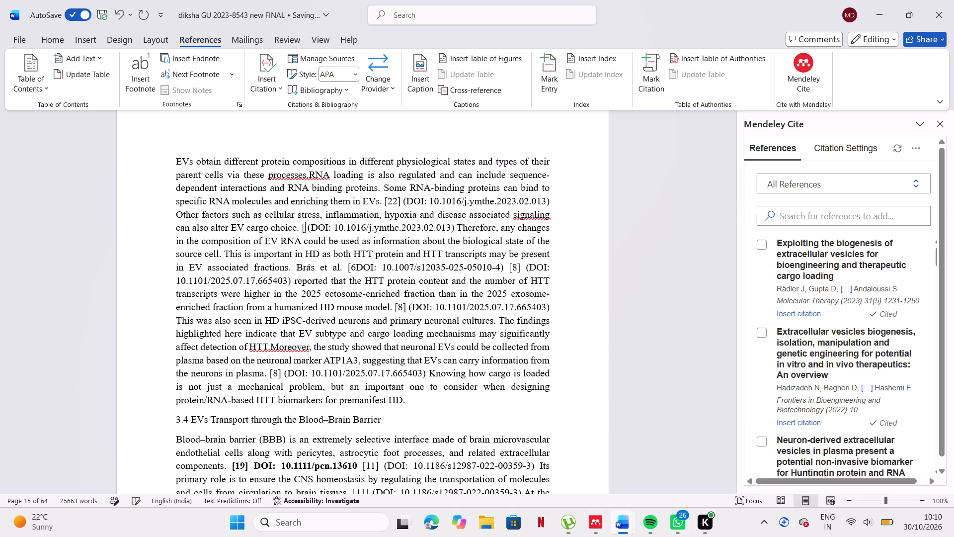
{"action": "key", "text": "BackSpace"}
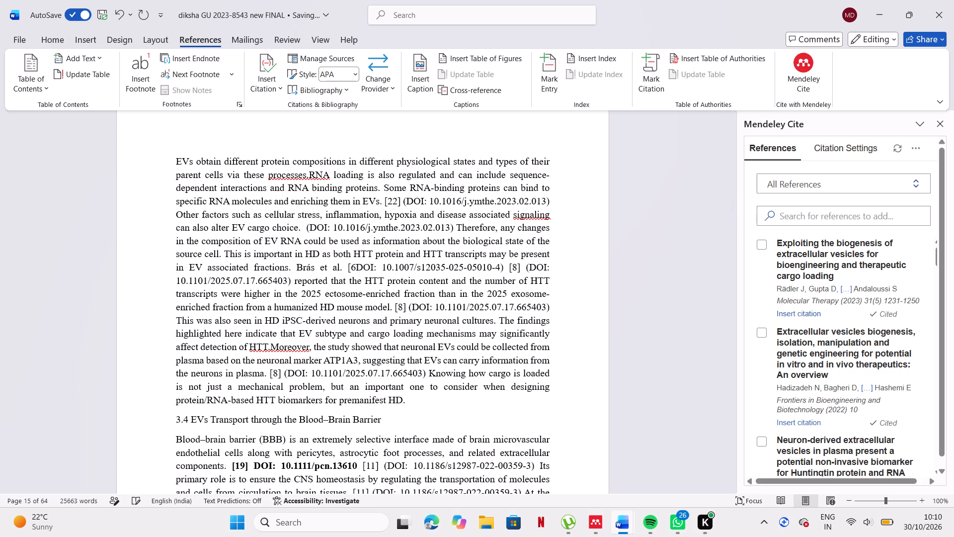
{"action": "left_click", "coordinate": [790, 312]}
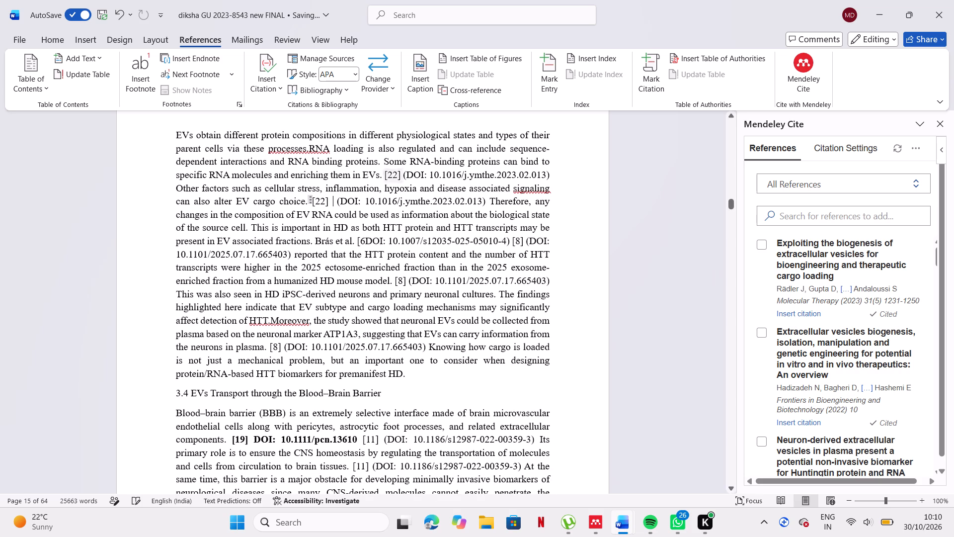
Bold the citations with DOI 10.1016/j.ymthe.2023.02.013 after "EV cargo choice" and after "enriching them in EVs.".
{"action": "left_click_drag", "start_coordinate": [307, 204], "coordinate": [480, 200]}
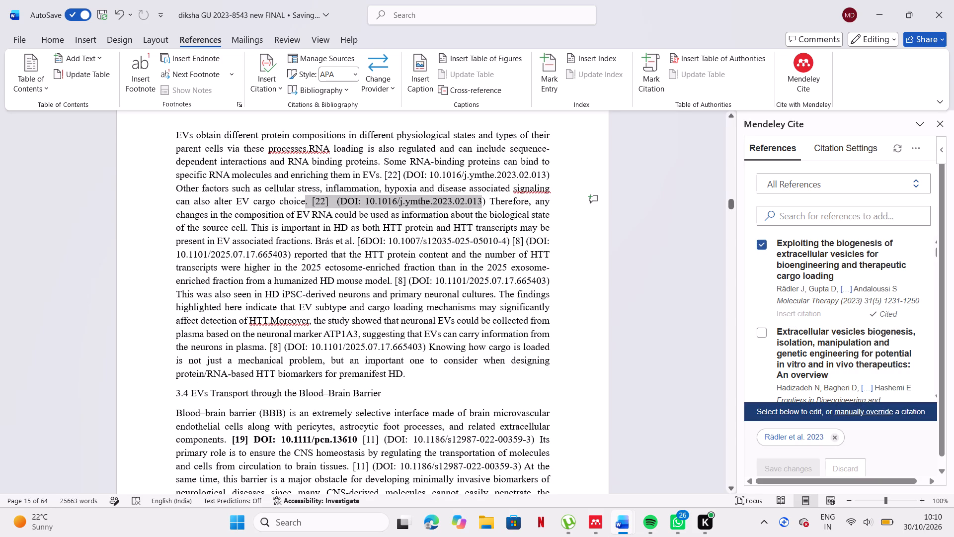
{"action": "left_click_drag", "start_coordinate": [480, 200], "coordinate": [484, 202]}
{"action": "left_click", "coordinate": [495, 178]}
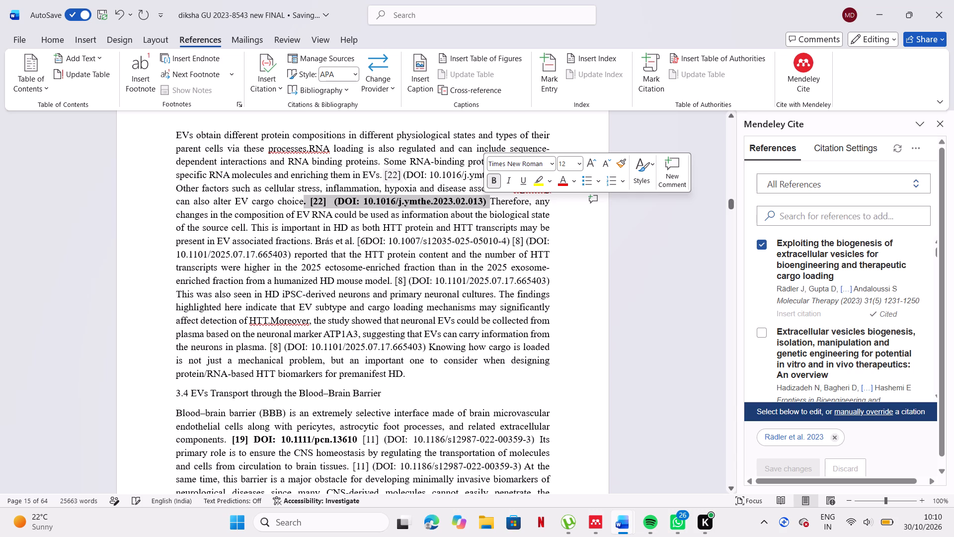
{"action": "left_click_drag", "start_coordinate": [386, 172], "coordinate": [563, 168]}
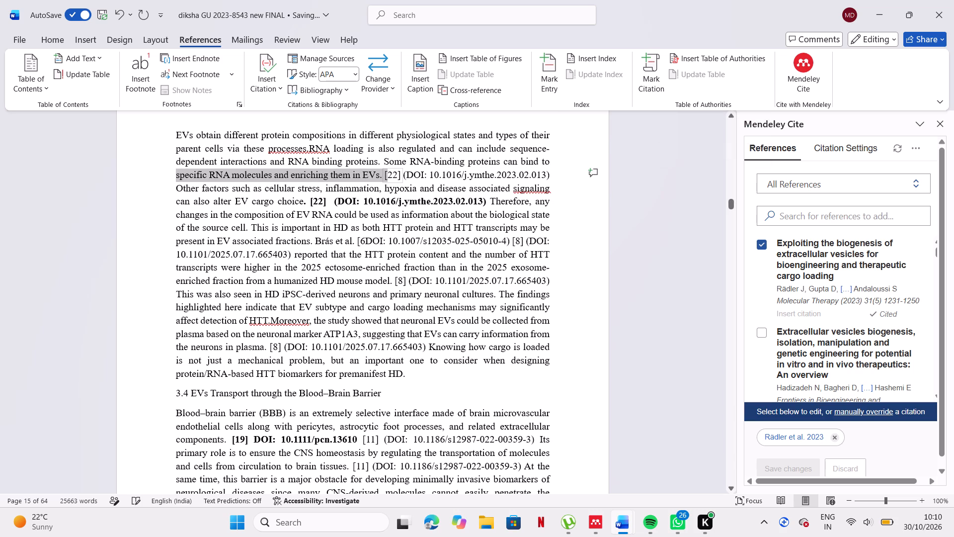
{"action": "left_click", "coordinate": [383, 169]}
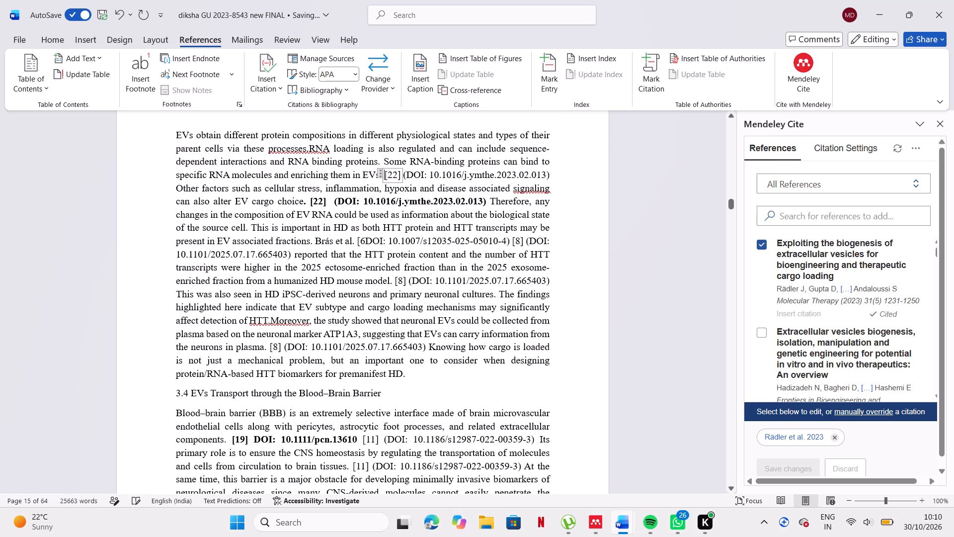
{"action": "left_click_drag", "start_coordinate": [383, 169], "coordinate": [545, 171]}
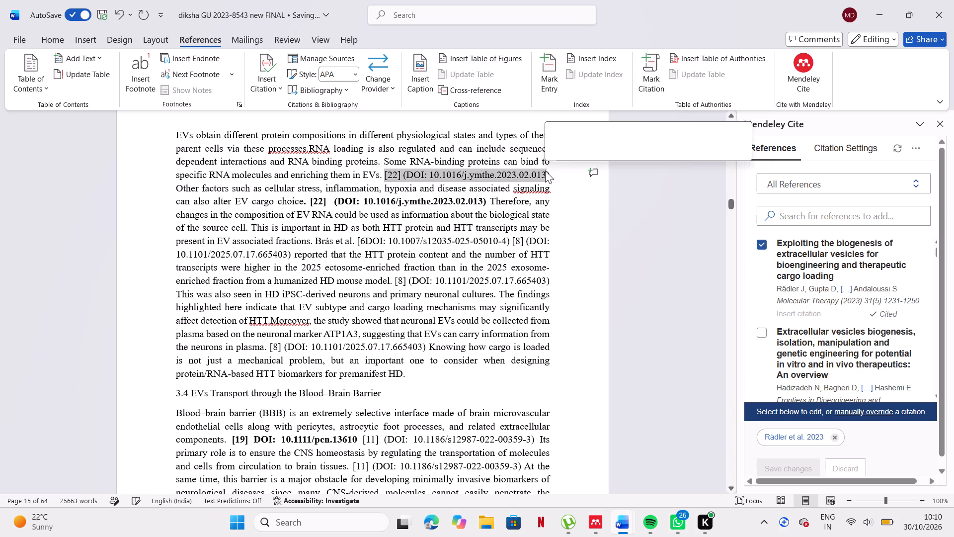
{"action": "left_click", "coordinate": [550, 156]}
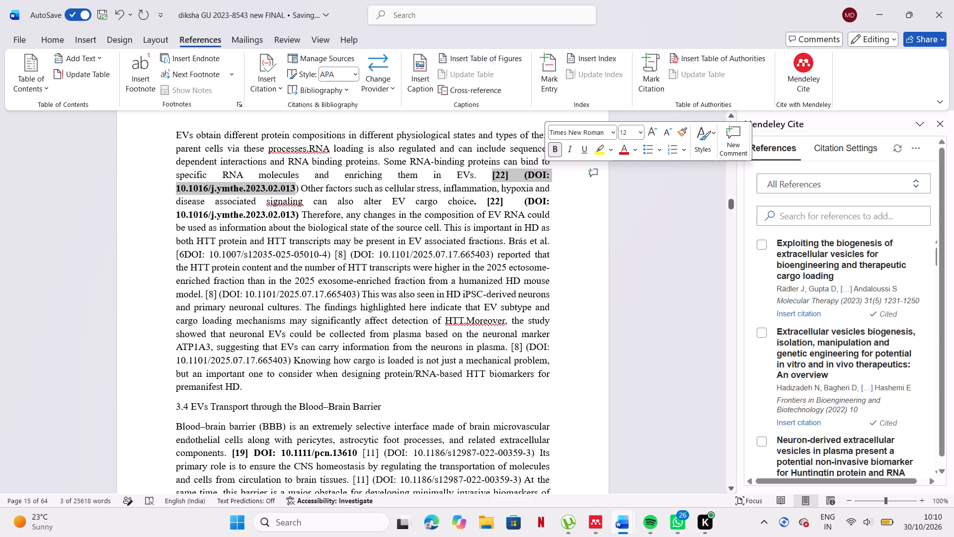
{"action": "left_click", "coordinate": [569, 232]}
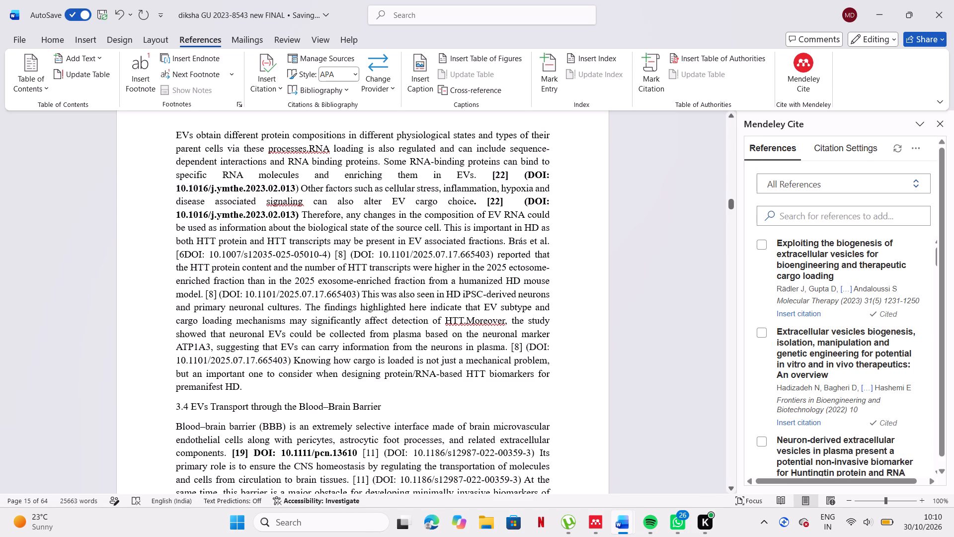
{"action": "left_click", "coordinate": [184, 257]}
{"action": "key", "text": "BackSpace"}
{"action": "key", "text": "BackSpace"}
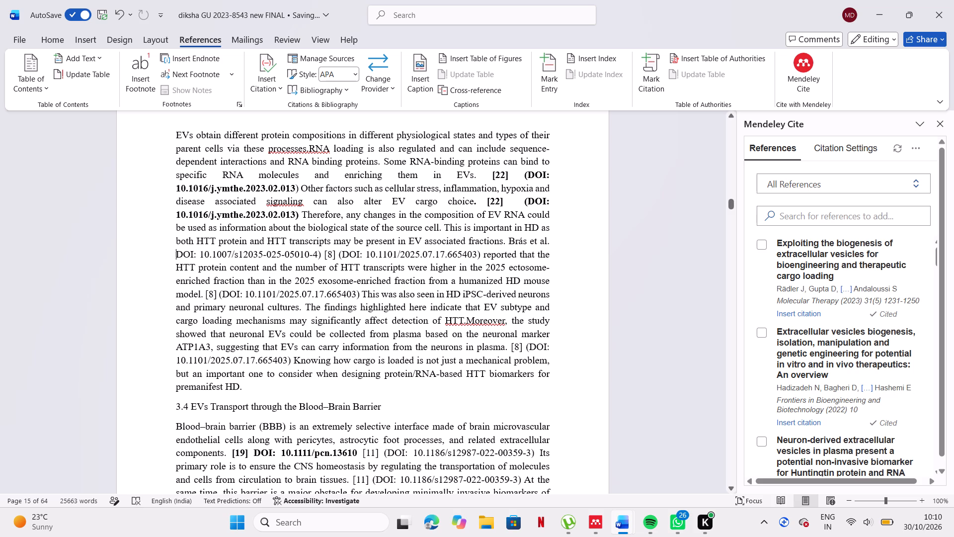
{"action": "left_click_drag", "start_coordinate": [201, 254], "coordinate": [317, 256]}
{"action": "key", "text": "ctrl+c"}
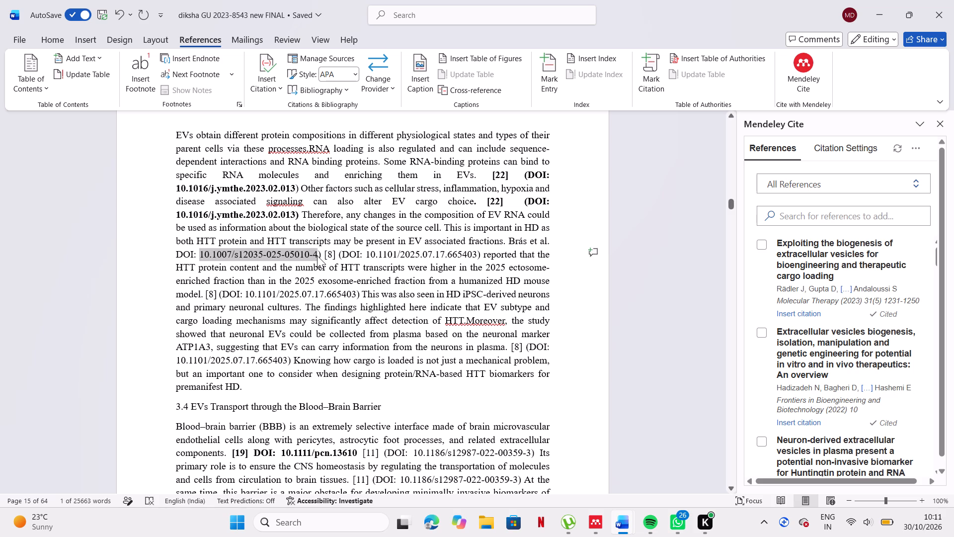
{"action": "left_click", "coordinate": [856, 213]}
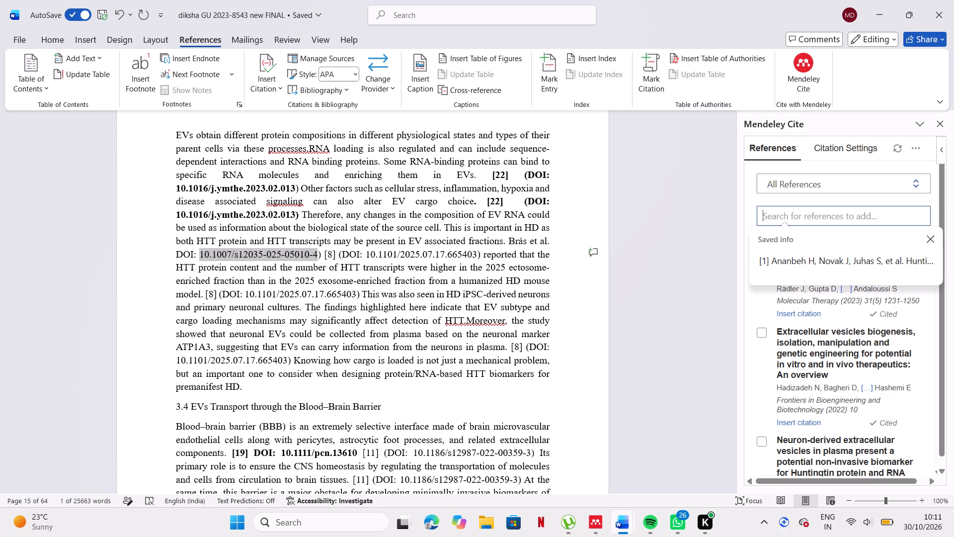
{"action": "key", "text": "ctrl+v"}
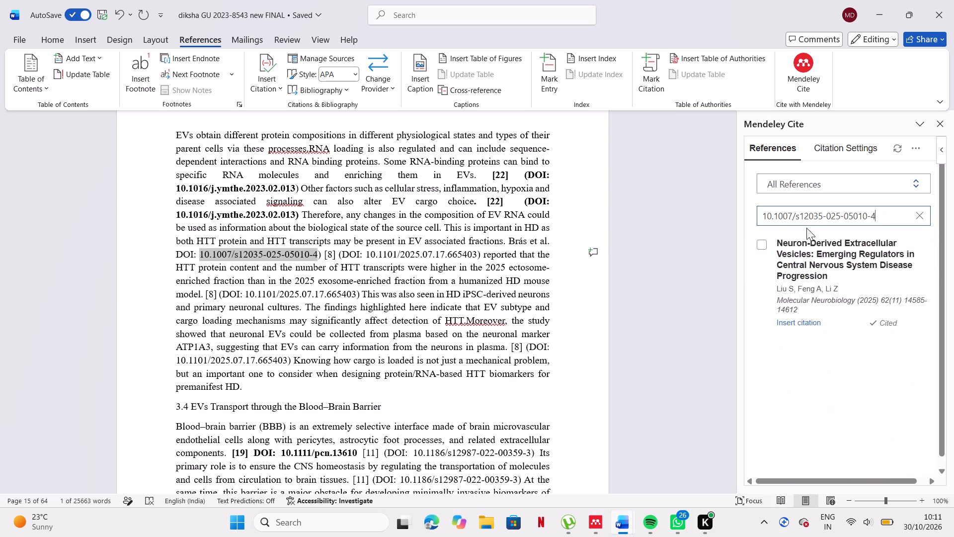
{"action": "left_click", "coordinate": [794, 329]}
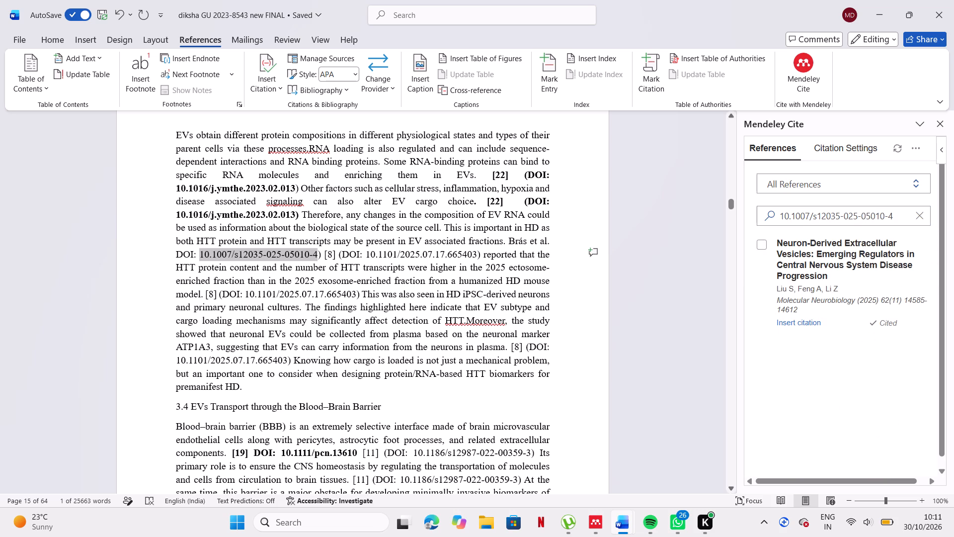
{"action": "left_click", "coordinate": [176, 252]}
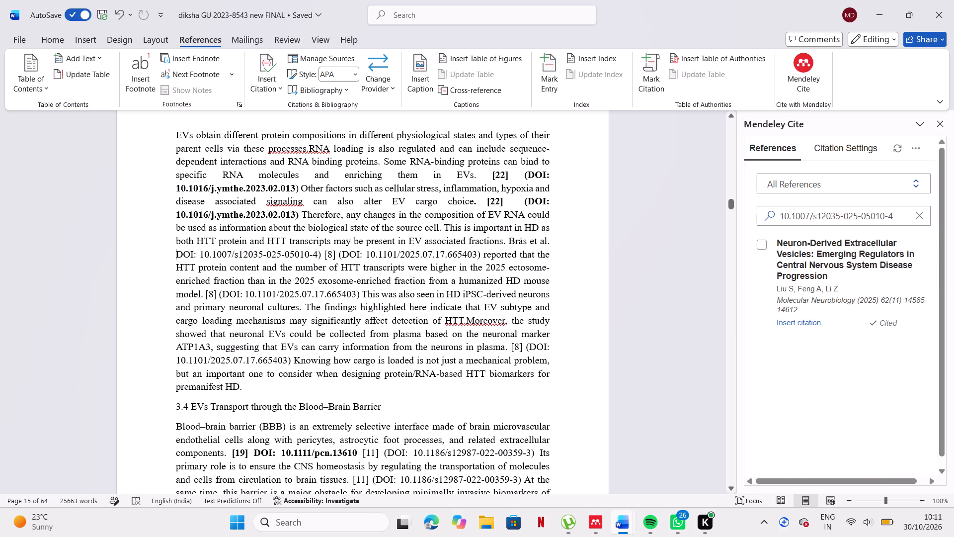
{"action": "left_click", "coordinate": [803, 317]}
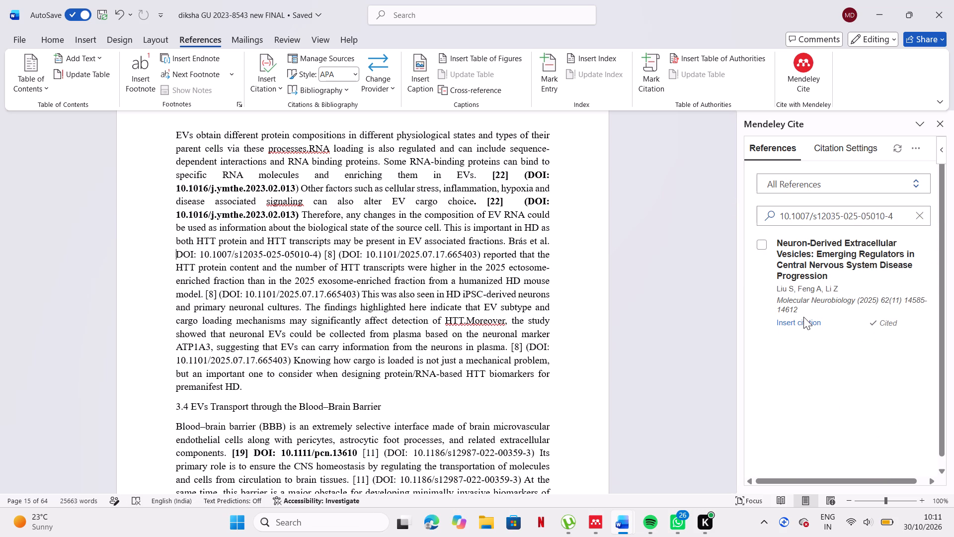
{"action": "left_click", "coordinate": [803, 324]}
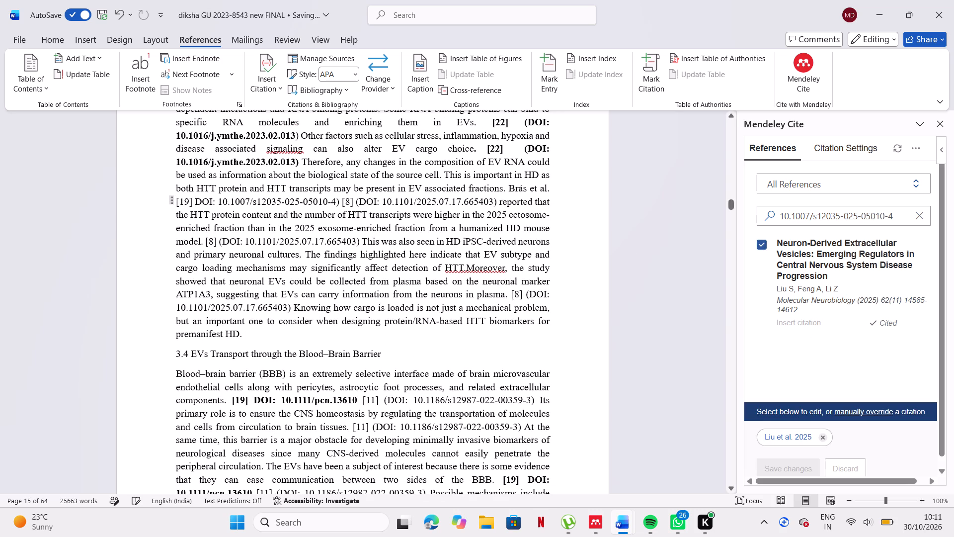
Replace the typed [8] and opening parenthesis before "reported that the HTT protein content" with the Mendeley citation found by DOI 10.1101/2025.07.17.665403.
{"action": "left_click_drag", "start_coordinate": [385, 203], "coordinate": [483, 202]}
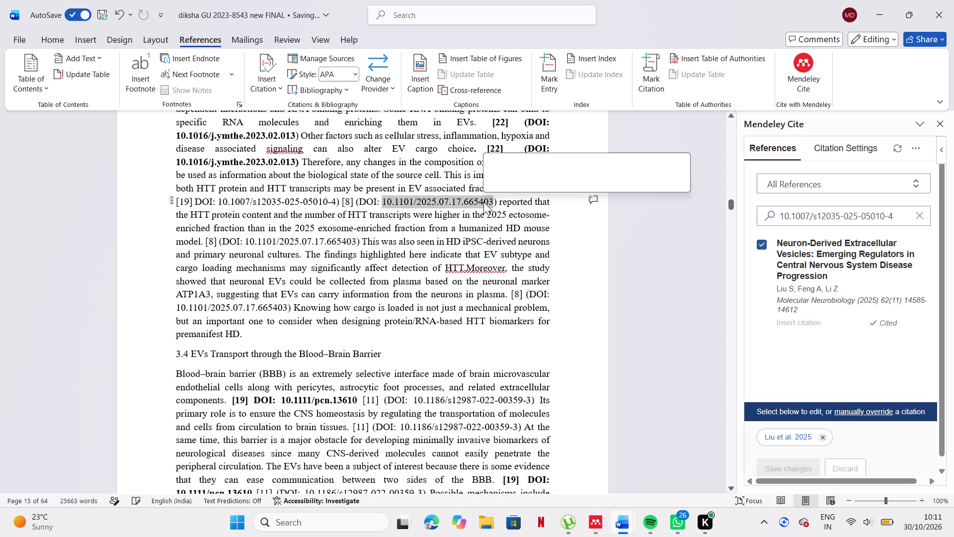
{"action": "key", "text": "ctrl+c"}
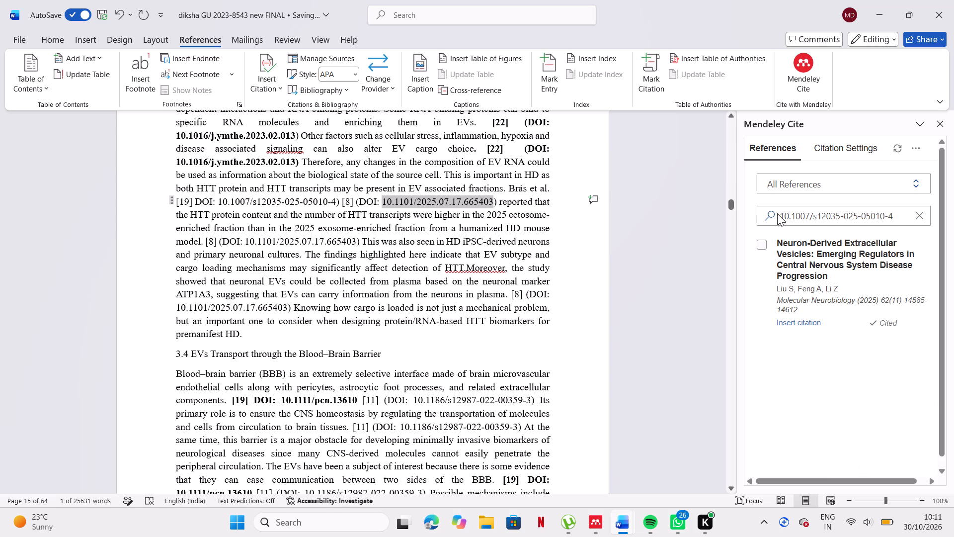
{"action": "left_click", "coordinate": [920, 213]}
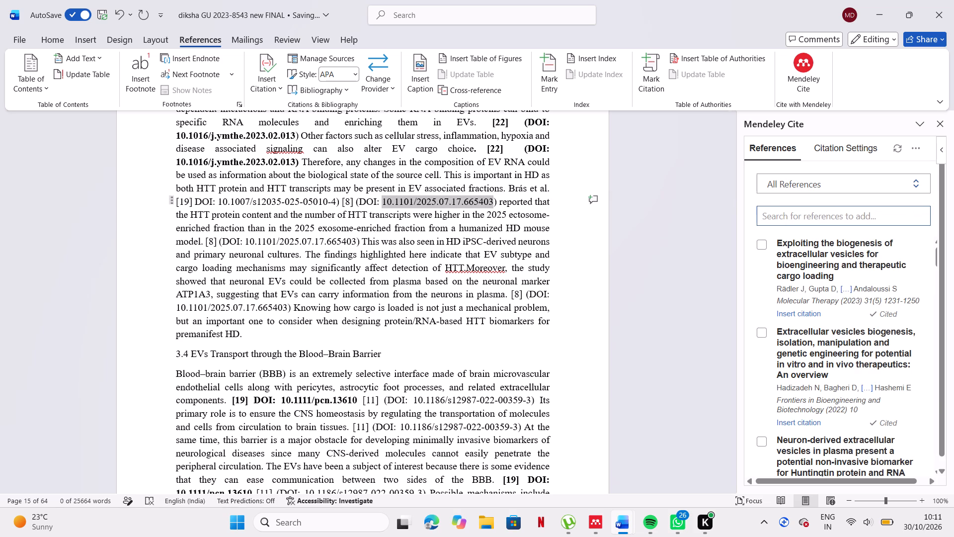
{"action": "left_click", "coordinate": [904, 213]}
{"action": "key", "text": "ctrl+v"}
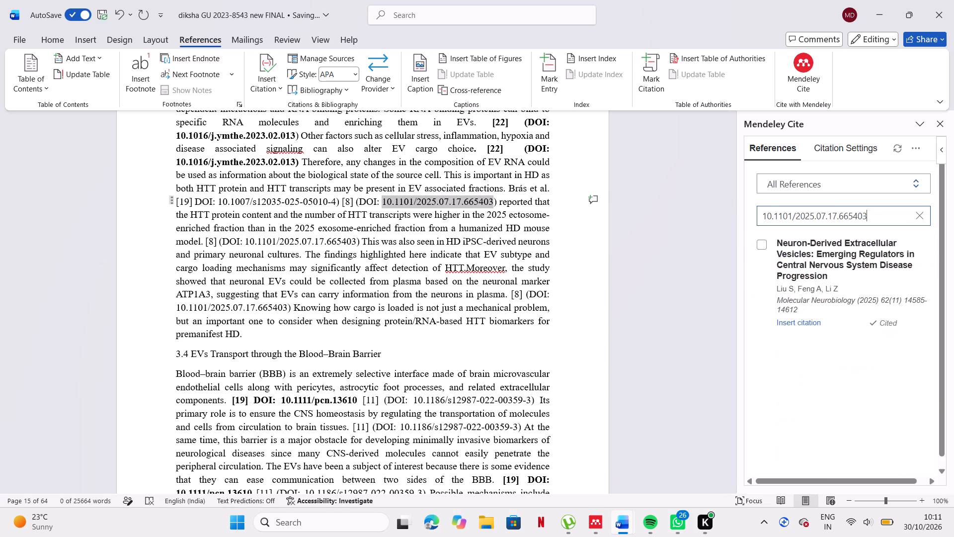
{"action": "left_click", "coordinate": [358, 203]}
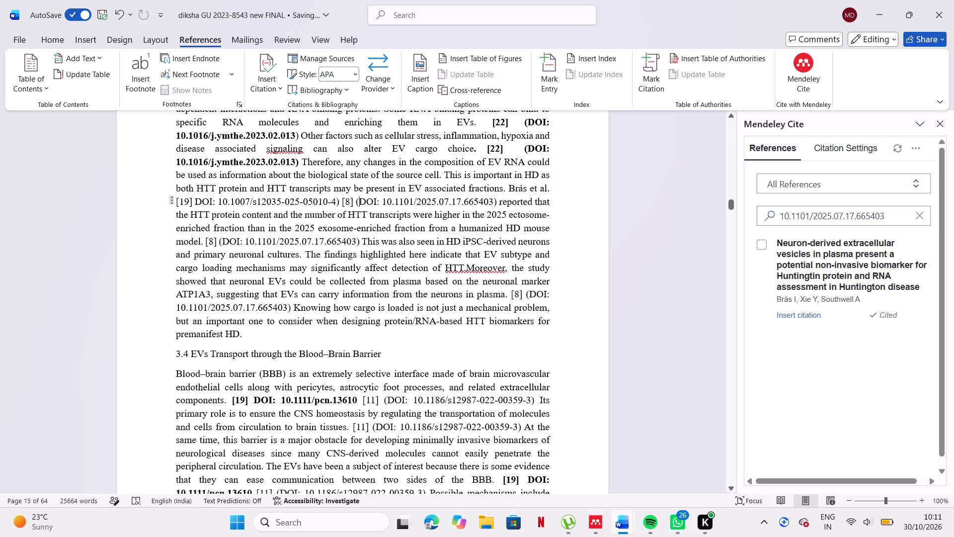
{"action": "key", "text": "BackSpace"}
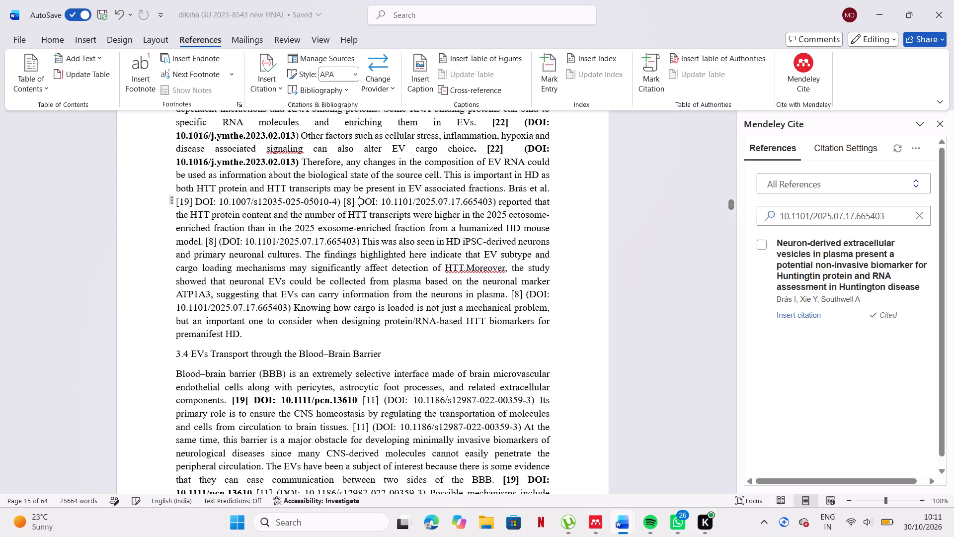
{"action": "key", "text": "BackSpace"}
{"action": "key", "text": "BackSpace"}
{"action": "key", "text": "BackSpace"}
{"action": "key", "text": "BackSpace"}
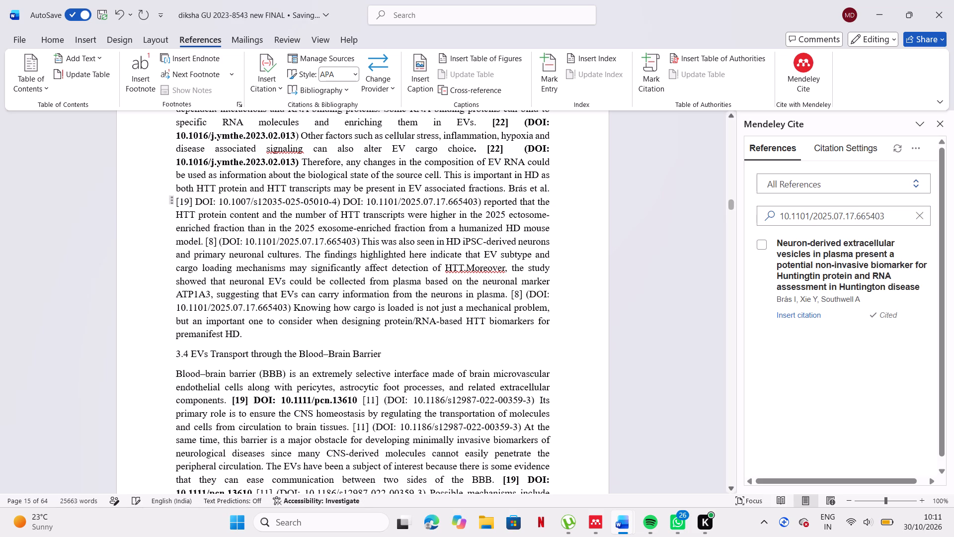
{"action": "left_click", "coordinate": [799, 312]}
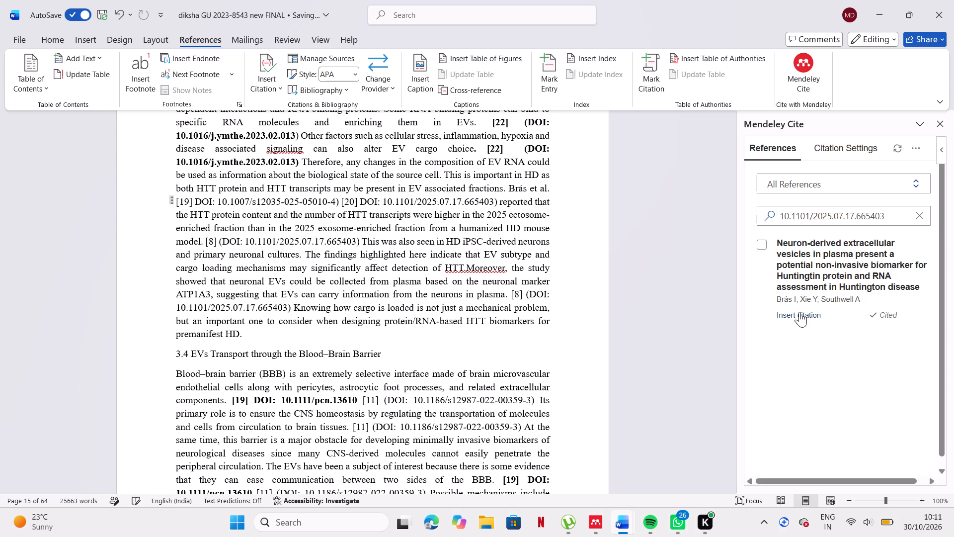
{"action": "left_click", "coordinate": [499, 204]}
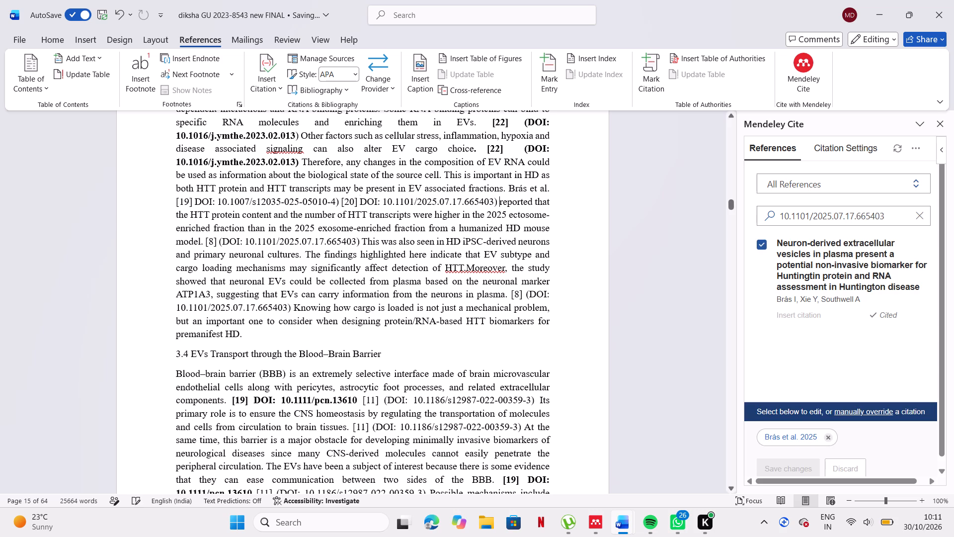
{"action": "key", "text": "BackSpace"}
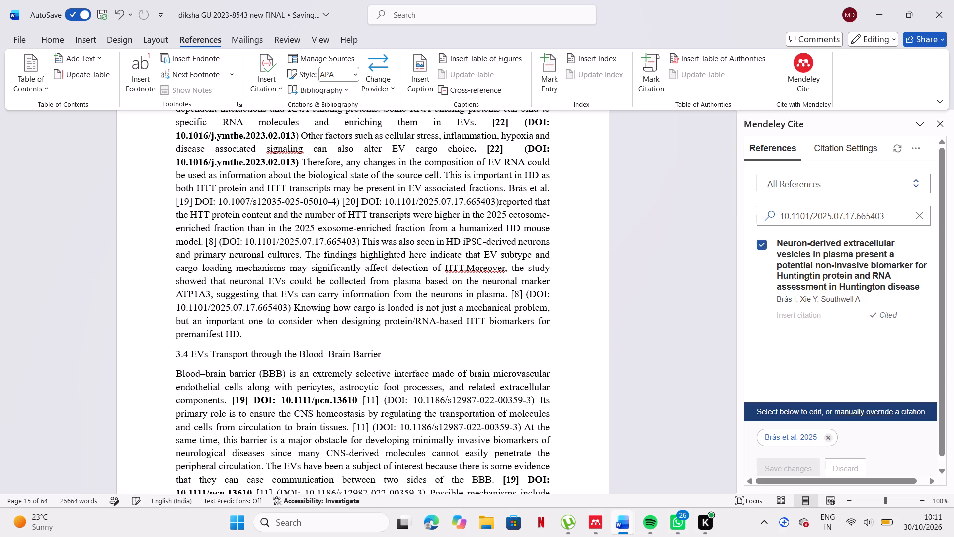
{"action": "key", "text": "space"}
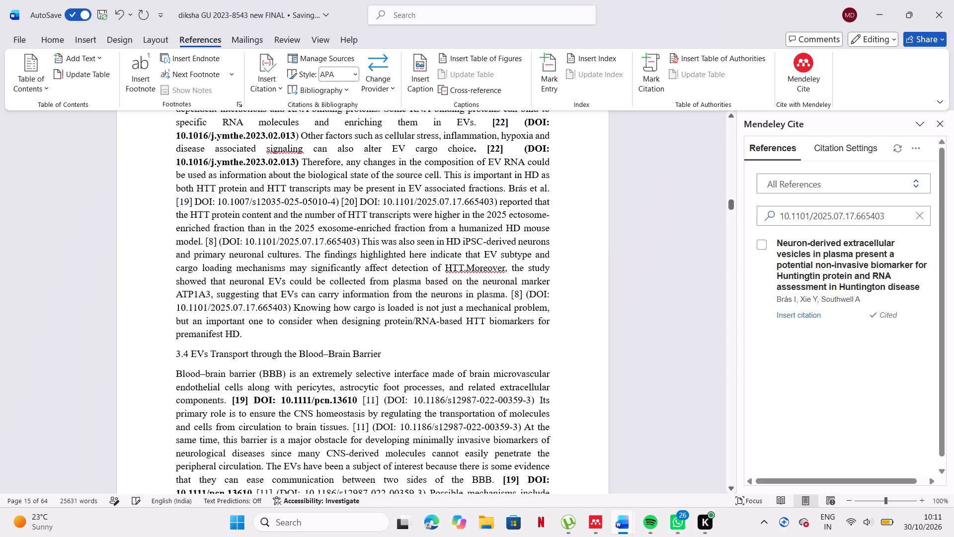
{"action": "left_click_drag", "start_coordinate": [176, 201], "coordinate": [431, 204]}
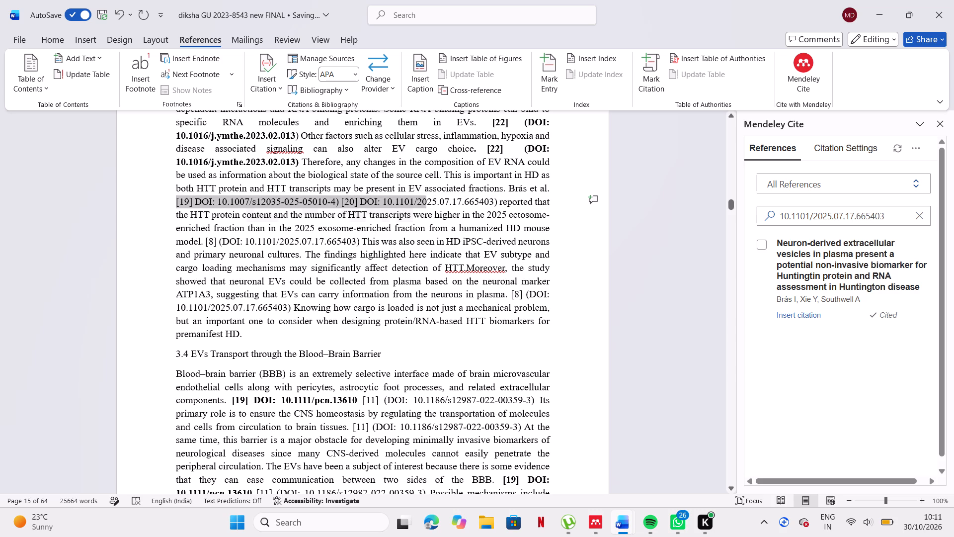
{"action": "left_click_drag", "start_coordinate": [431, 204], "coordinate": [481, 201]}
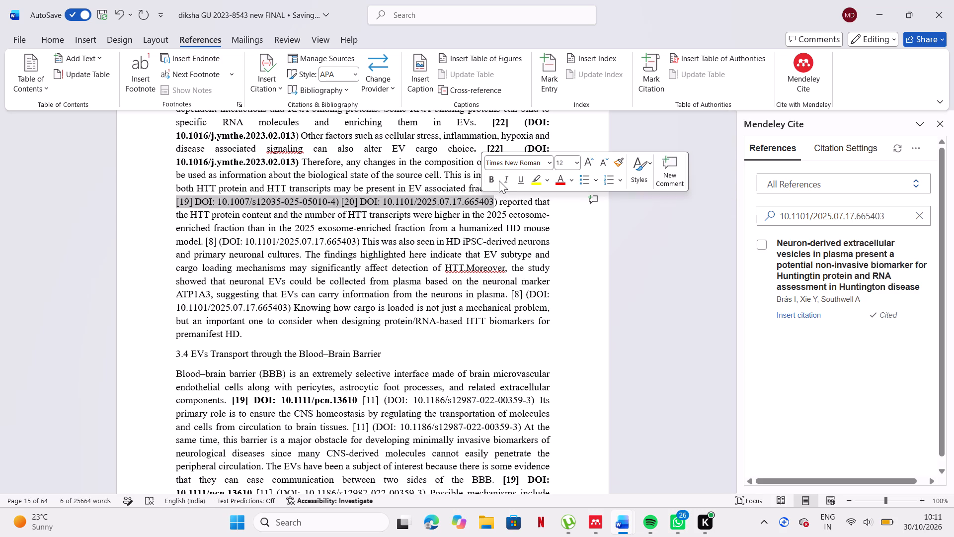
{"action": "left_click", "coordinate": [499, 180]}
{"action": "left_click", "coordinate": [490, 180]}
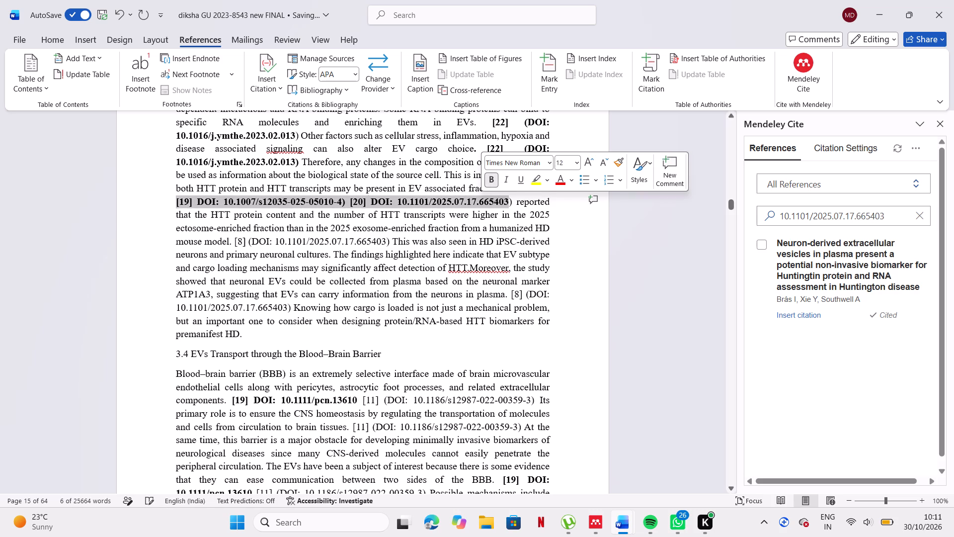
Replace the typed [8] after "humanized HD mouse model." with the Mendeley citation for "Neuron-derived extracellular vesicles in plasma".
{"action": "left_click", "coordinate": [244, 243]}
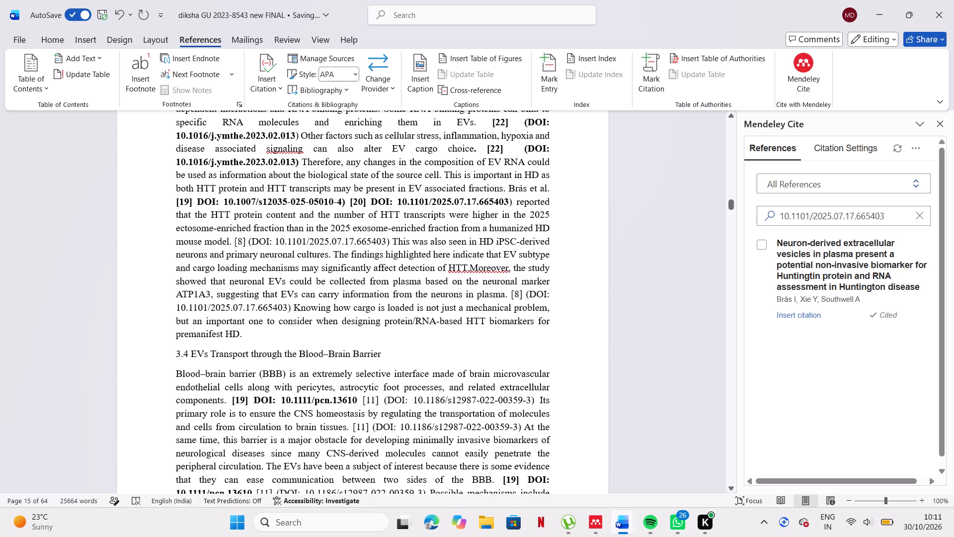
{"action": "left_click", "coordinate": [248, 245]}
{"action": "key", "text": "BackSpace"}
{"action": "key", "text": "BackSpace"}
{"action": "key", "text": "BackSpace"}
{"action": "key", "text": "BackSpace"}
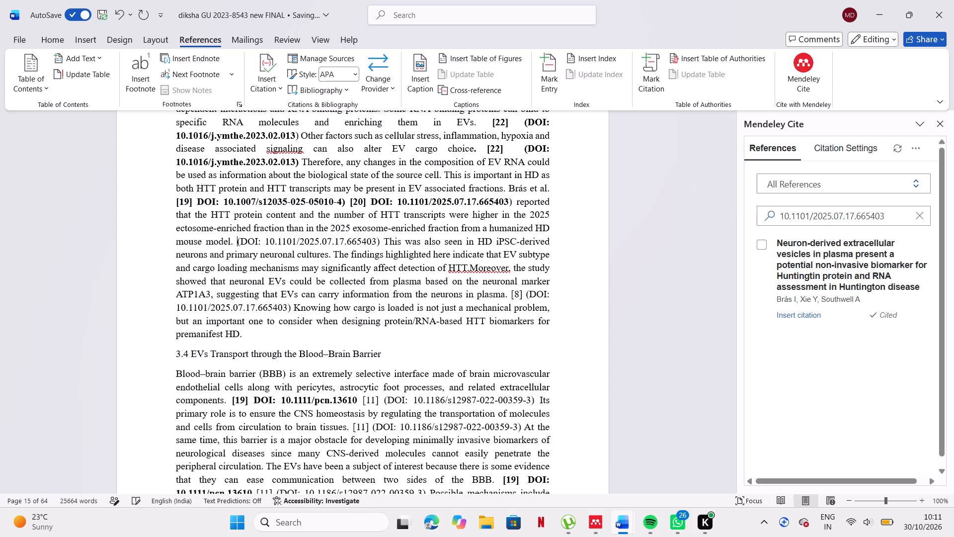
{"action": "left_click", "coordinate": [795, 312]}
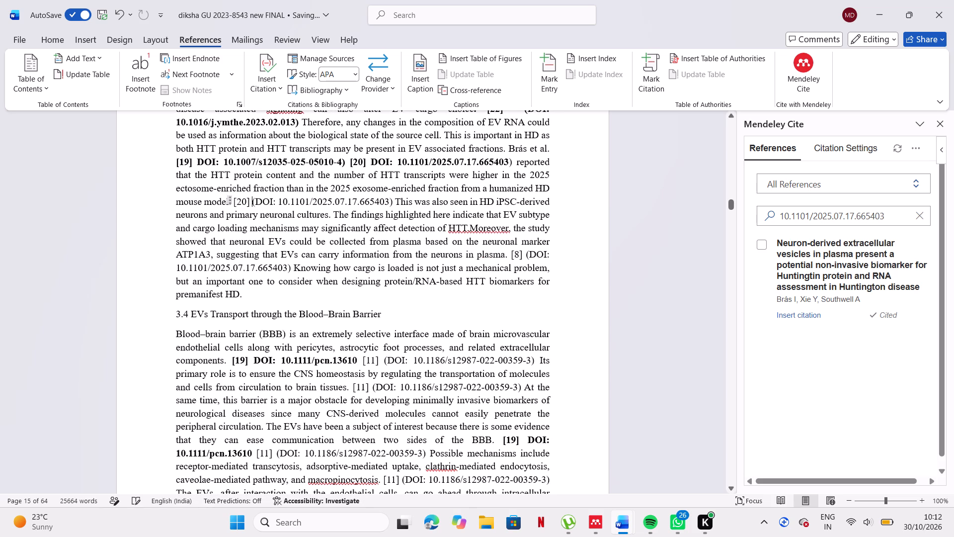
Replace the typed [8] after "information from the neurons in plasma." with the same Brás et al. 2025 Mendeley citation.
{"action": "left_click", "coordinate": [525, 253]}
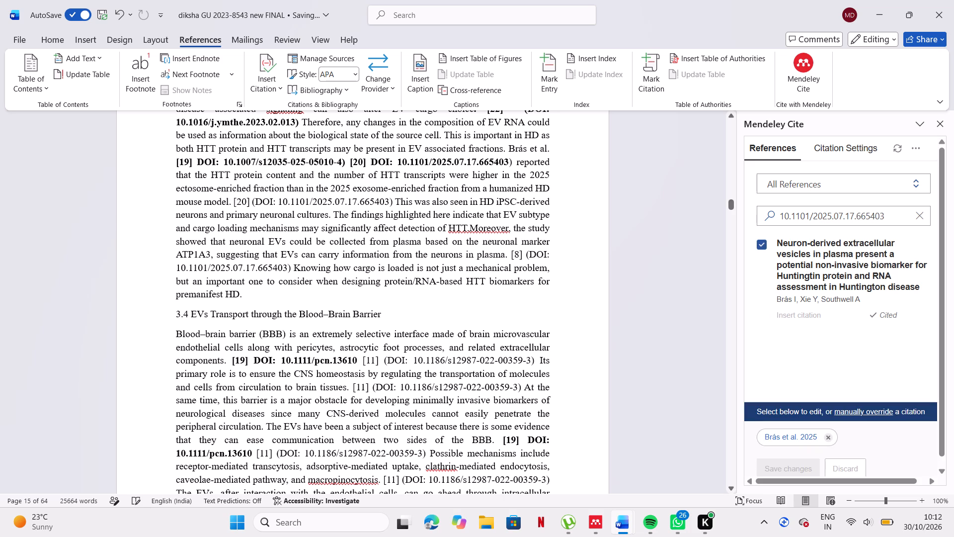
{"action": "key", "text": "BackSpace"}
{"action": "key", "text": "BackSpace"}
{"action": "key", "text": "BackSpace"}
{"action": "key", "text": "BackSpace"}
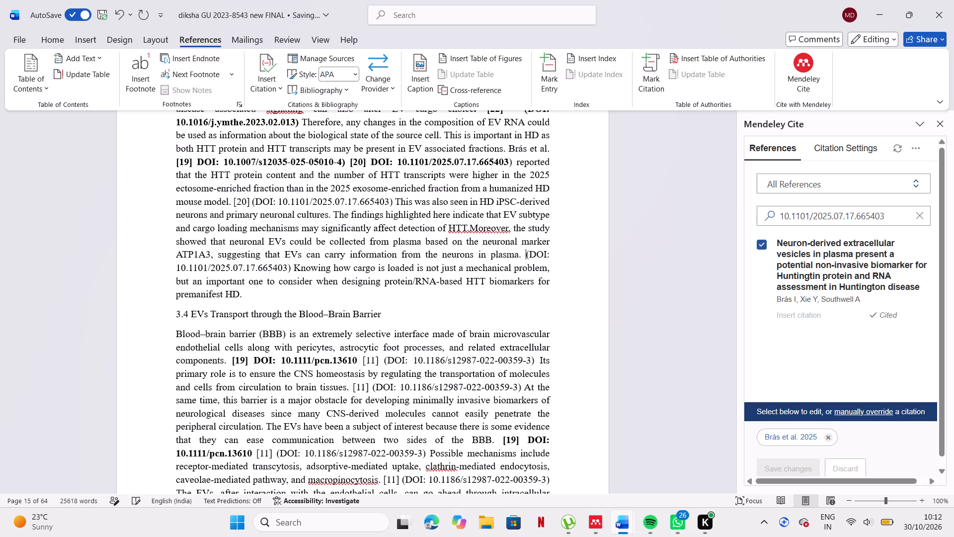
{"action": "left_click", "coordinate": [806, 320]}
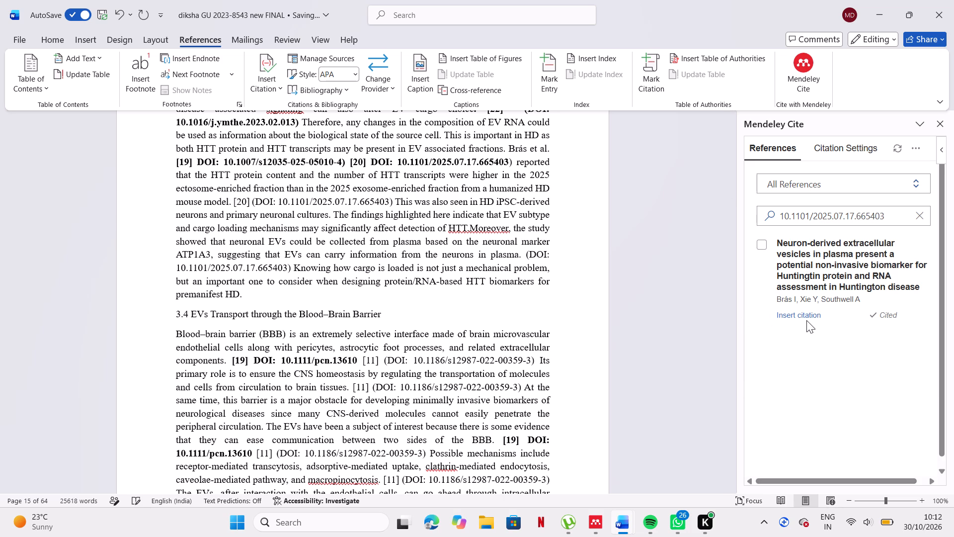
{"action": "left_click", "coordinate": [809, 315]}
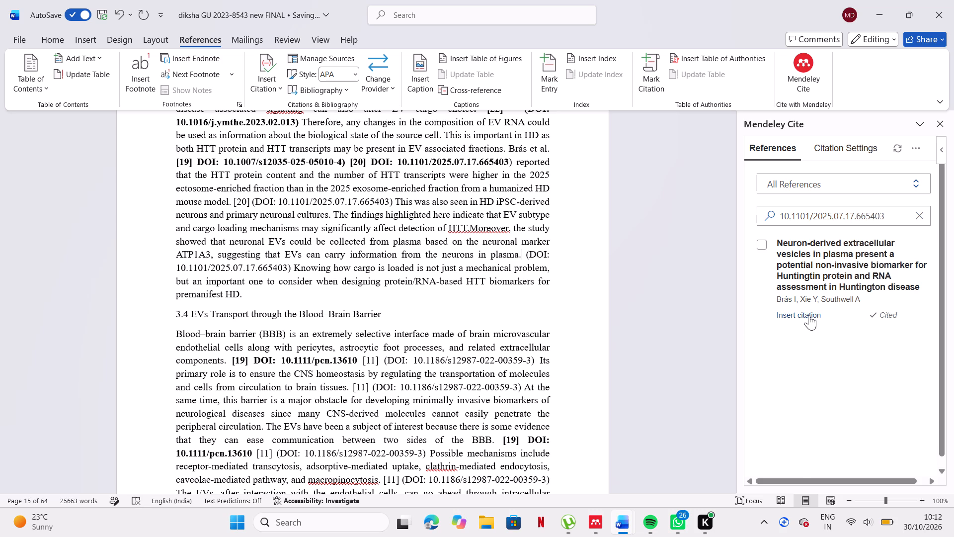